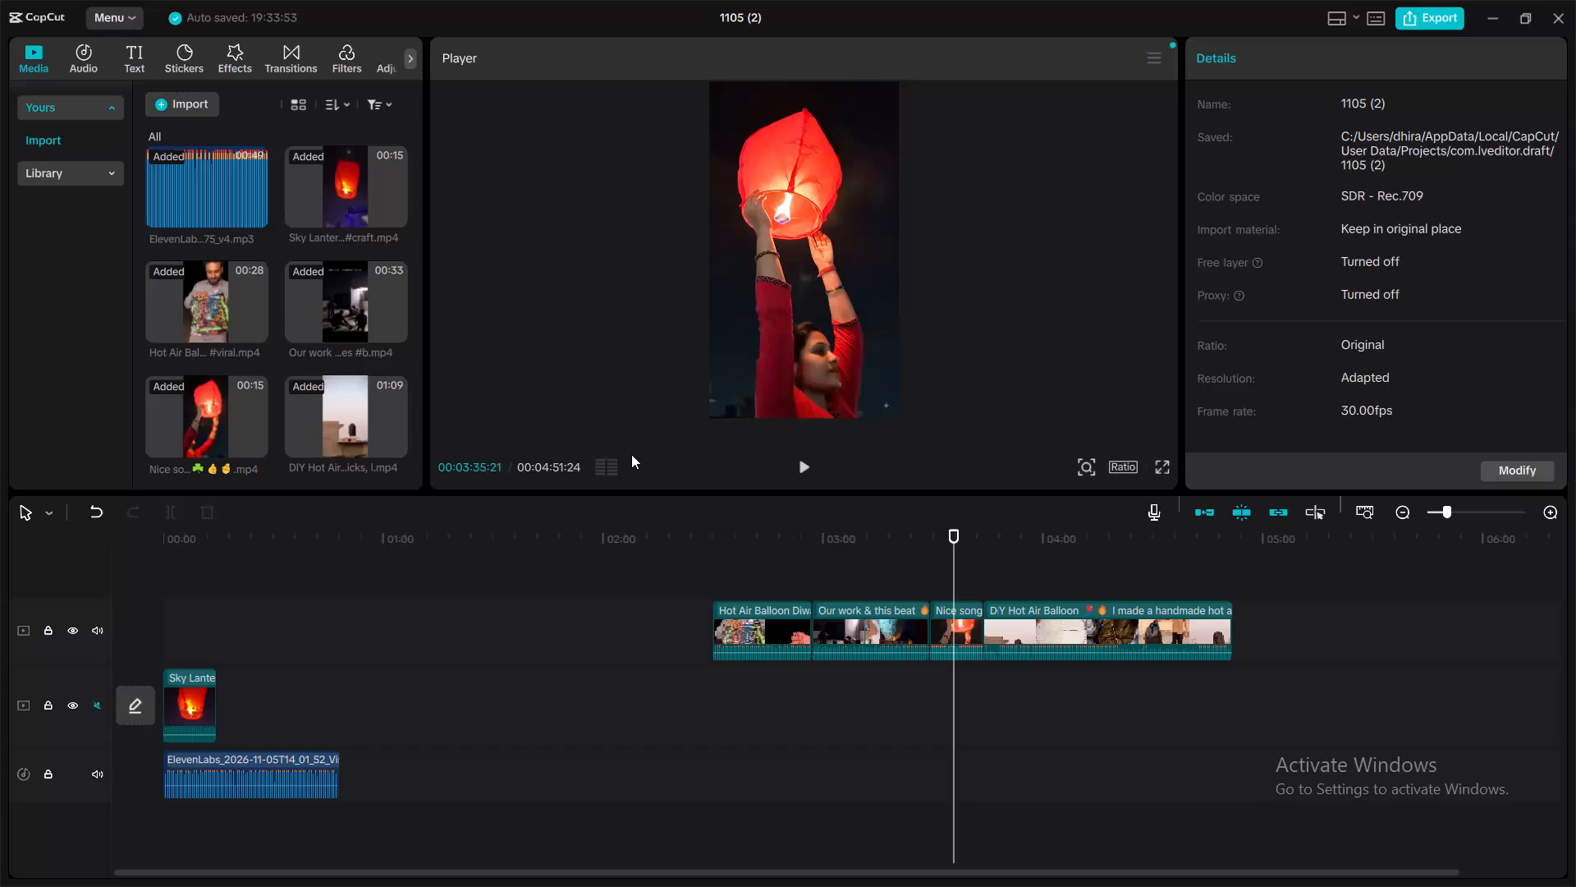
# Preview the opening Sky Lantern clip against the voiceover and scrub through the spare upper-track clips for a suitable opening shot.
pyautogui.click(518, 609)
pyautogui.moveTo(518, 609); pyautogui.dragTo(451, 620)
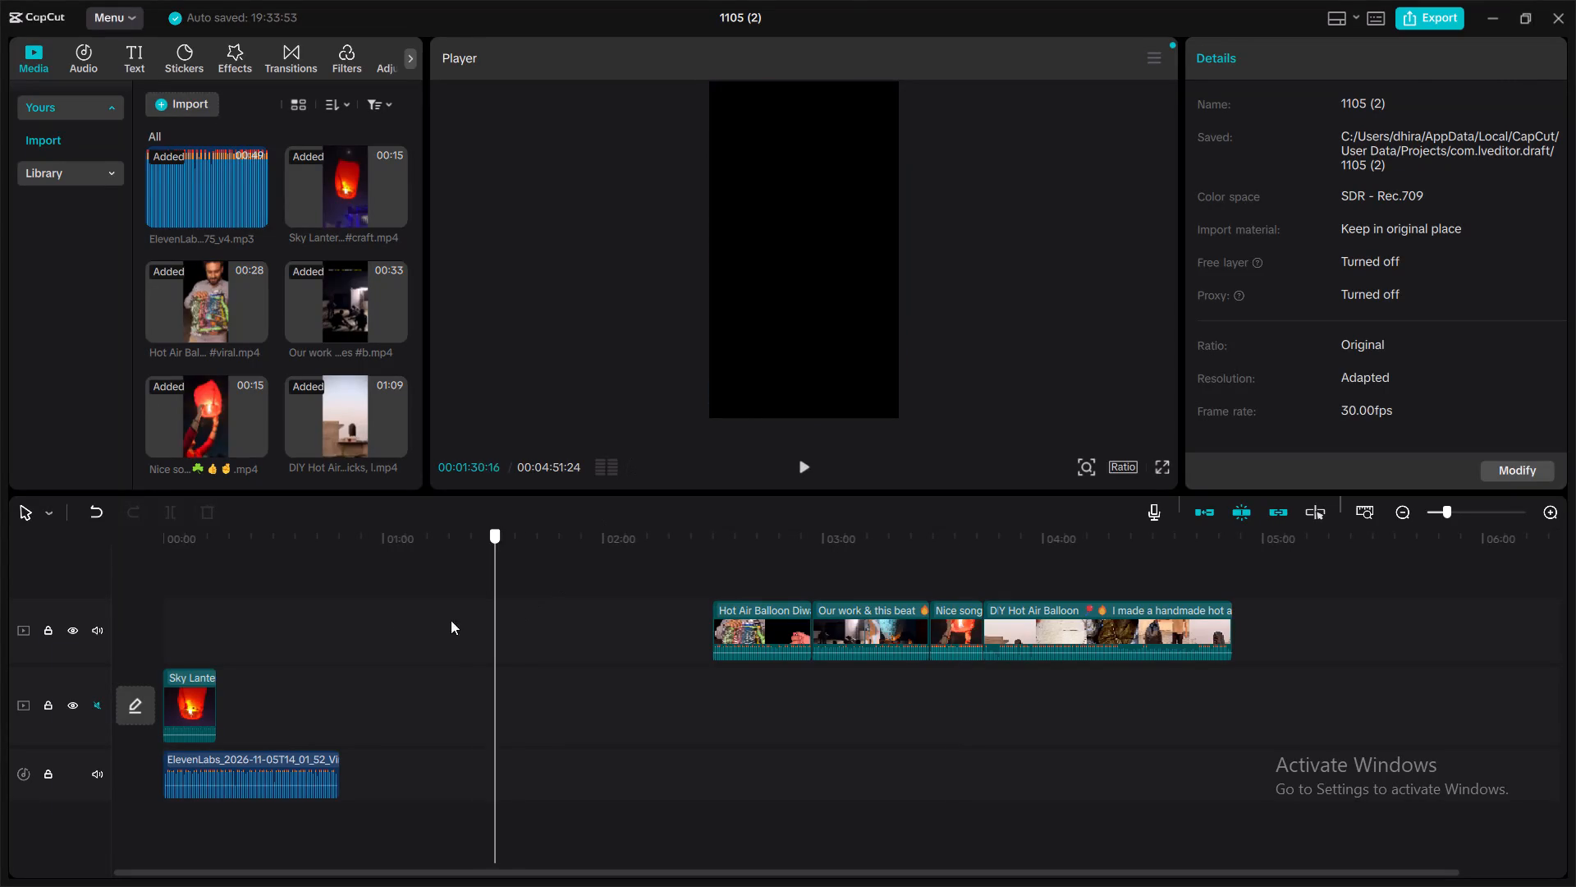
pyautogui.moveTo(451, 620); pyautogui.dragTo(133, 600)
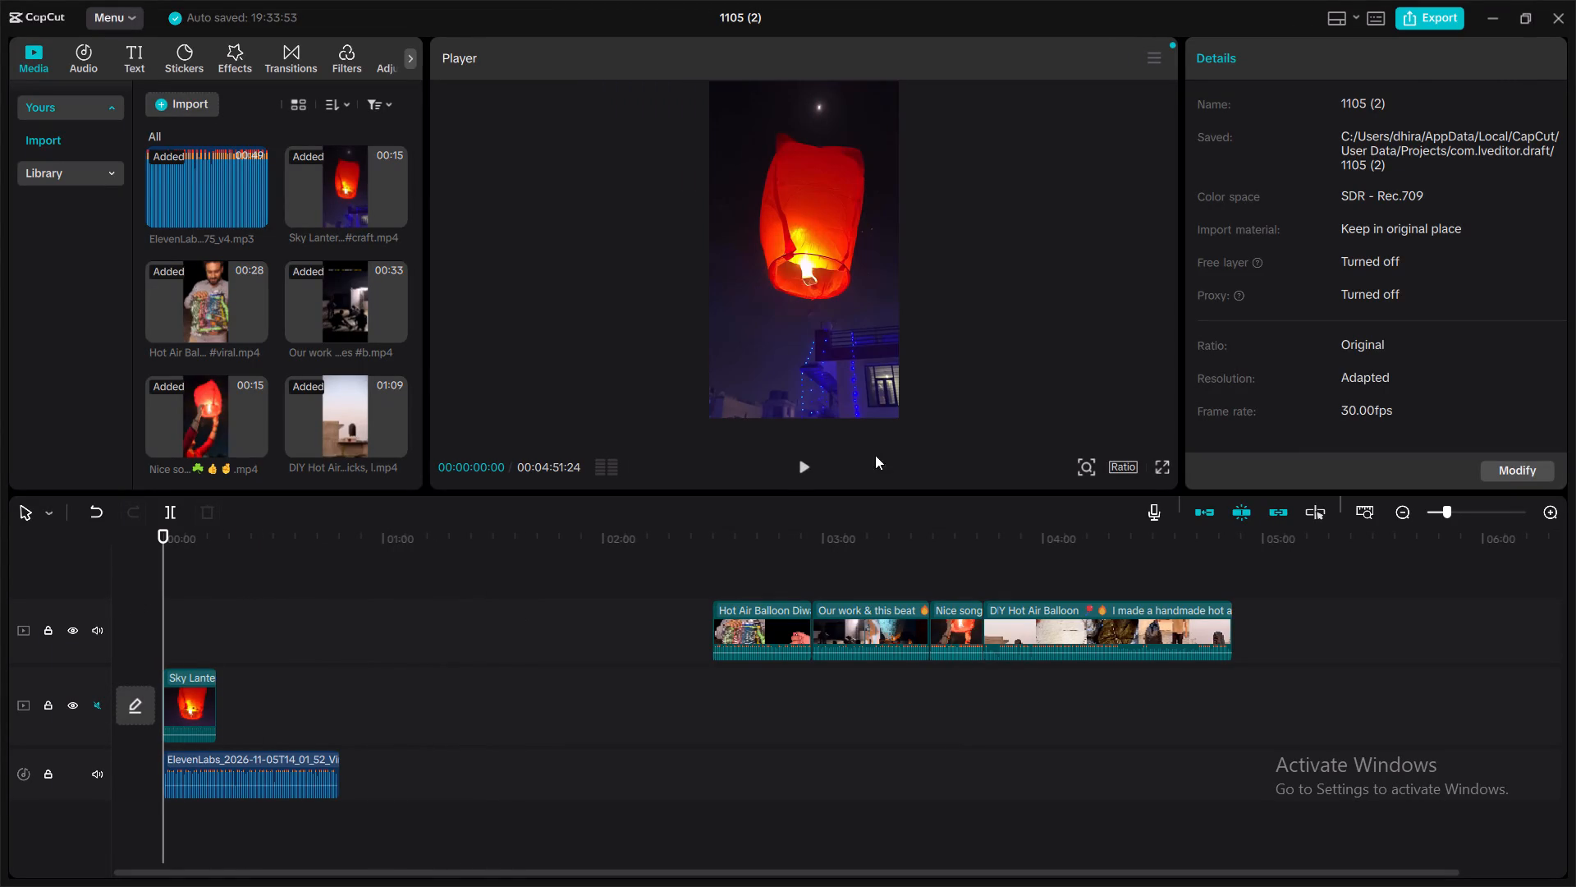
pyautogui.click(800, 463)
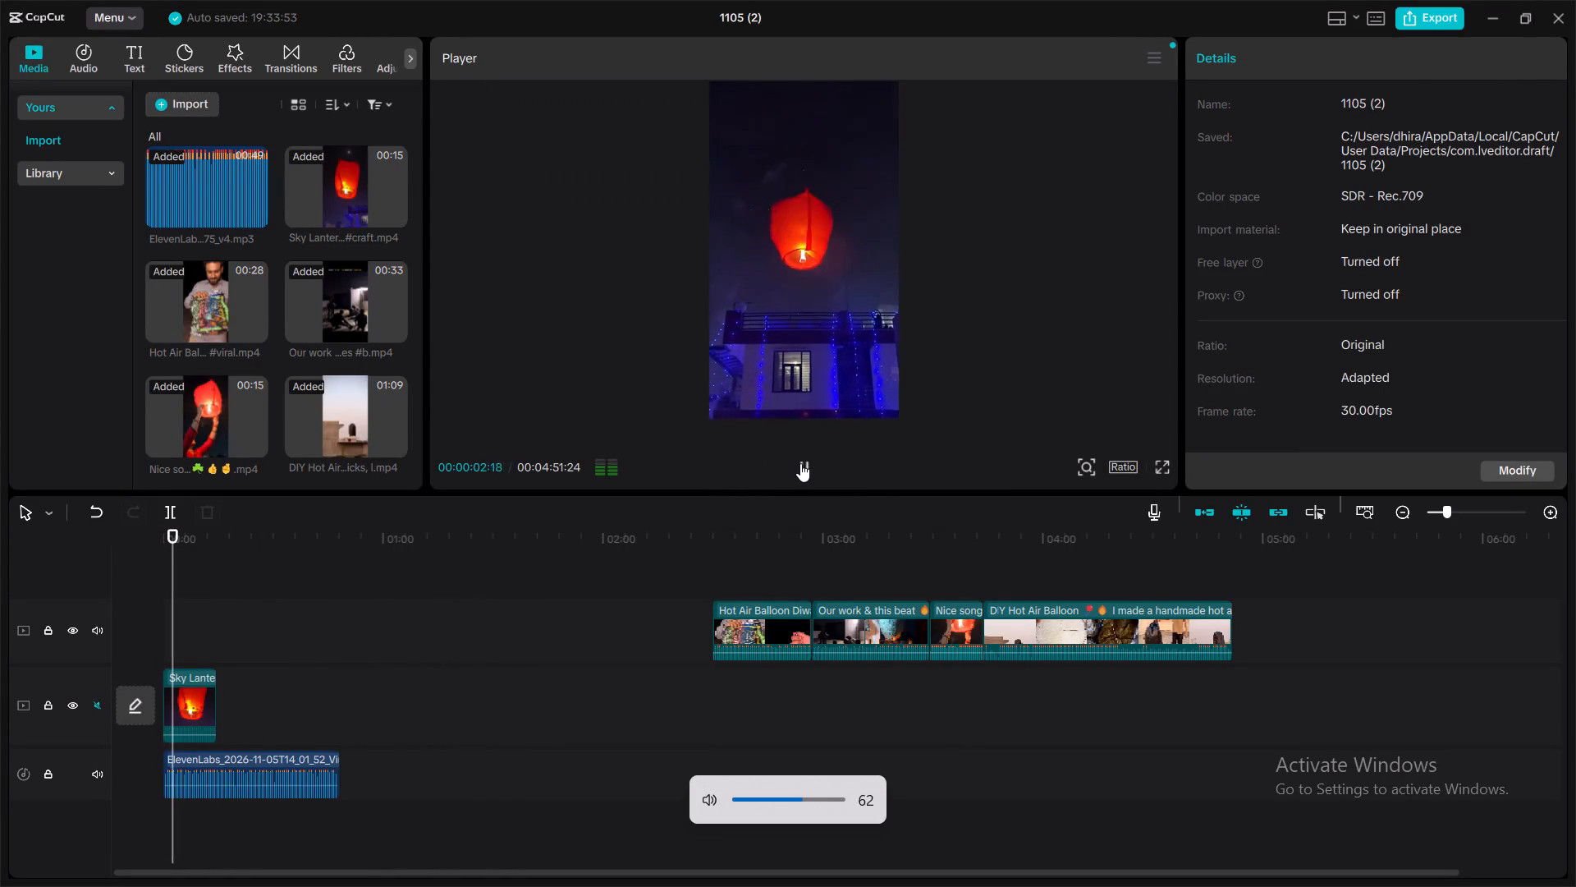
pyautogui.click(800, 463)
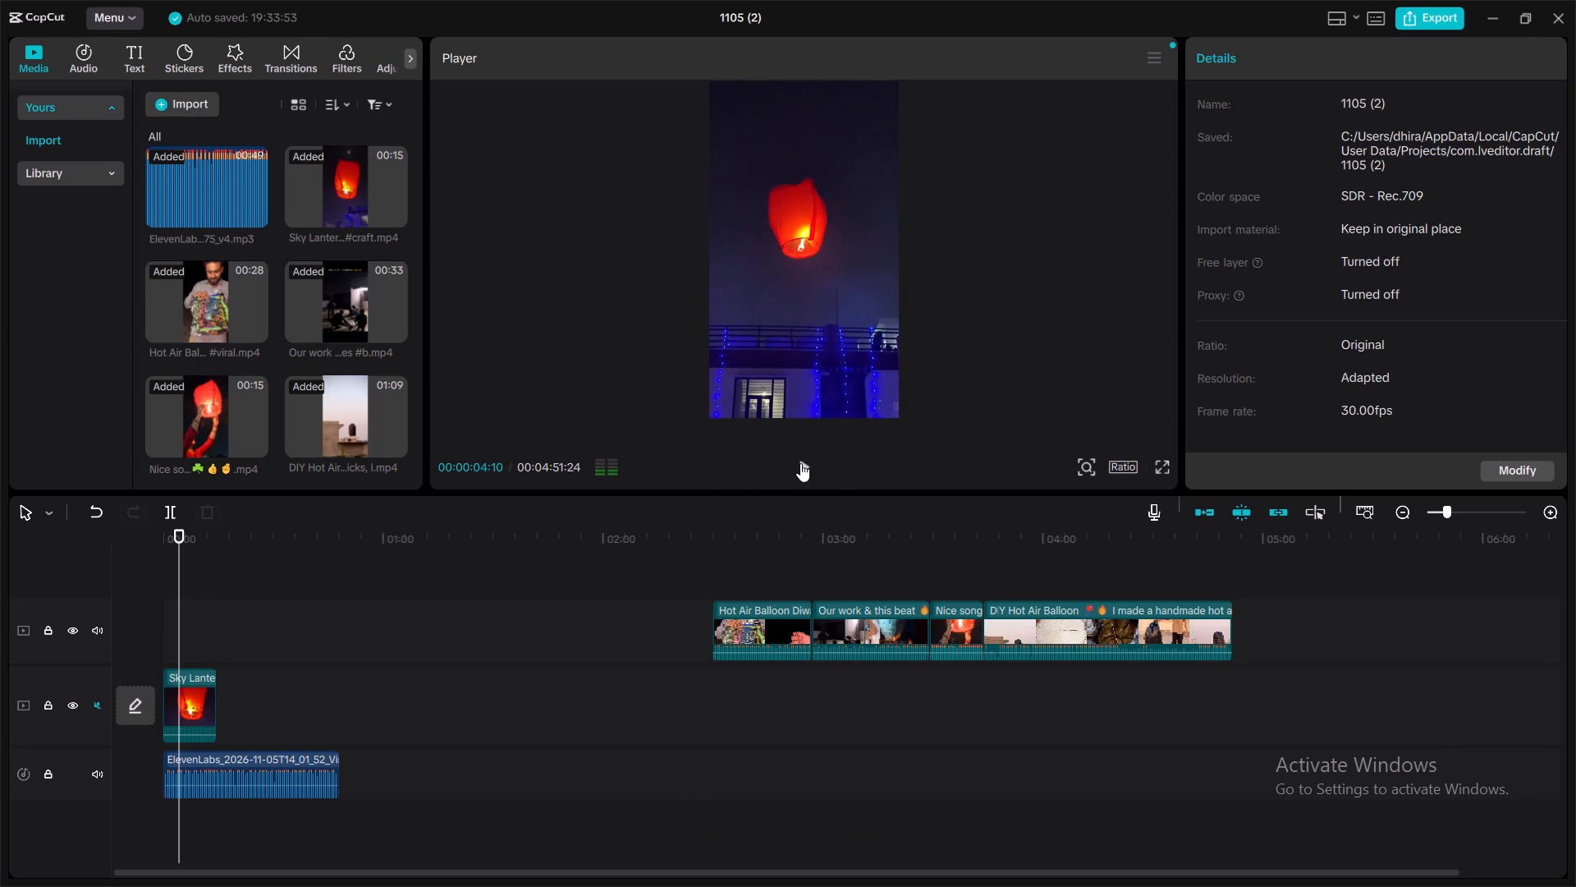
pyautogui.click(774, 556)
pyautogui.moveTo(774, 556); pyautogui.dragTo(821, 550)
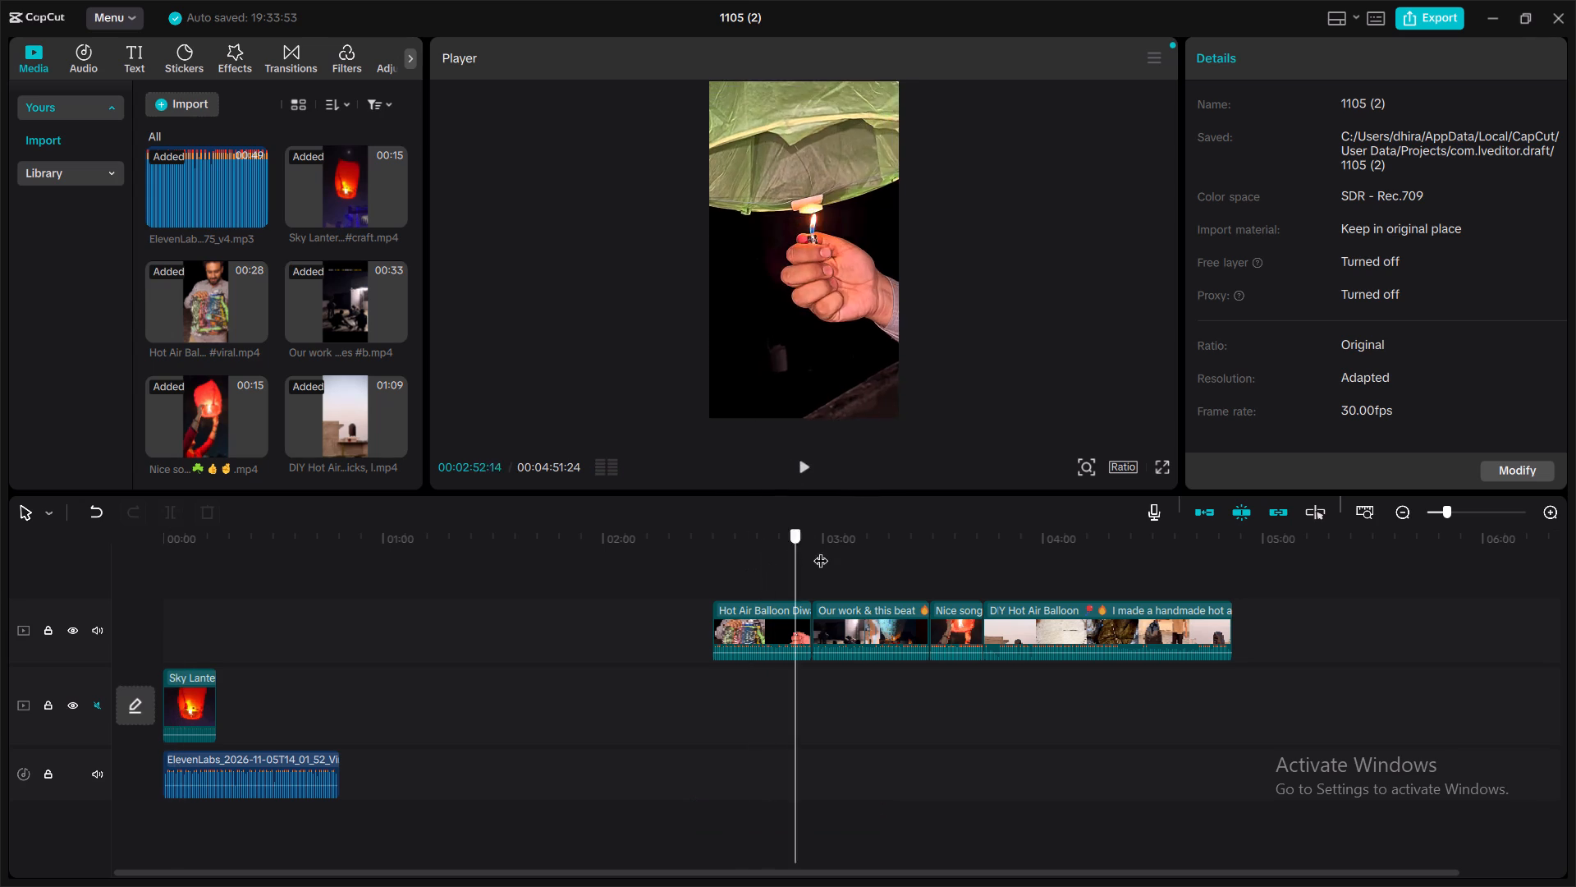
pyautogui.moveTo(821, 550); pyautogui.dragTo(946, 537)
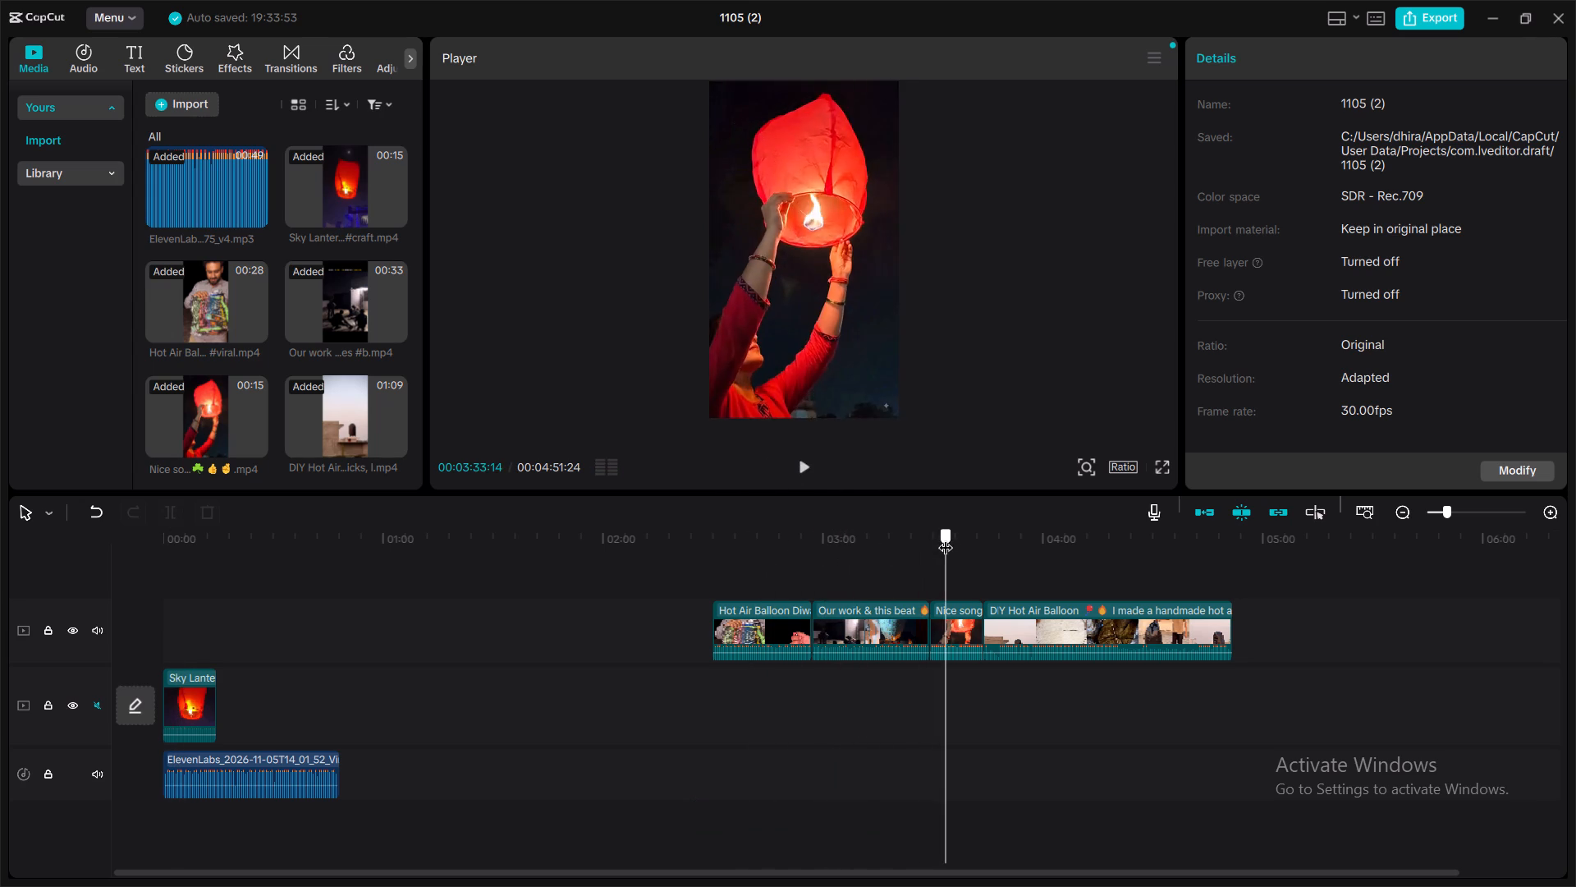
pyautogui.moveTo(946, 537); pyautogui.dragTo(466, 512)
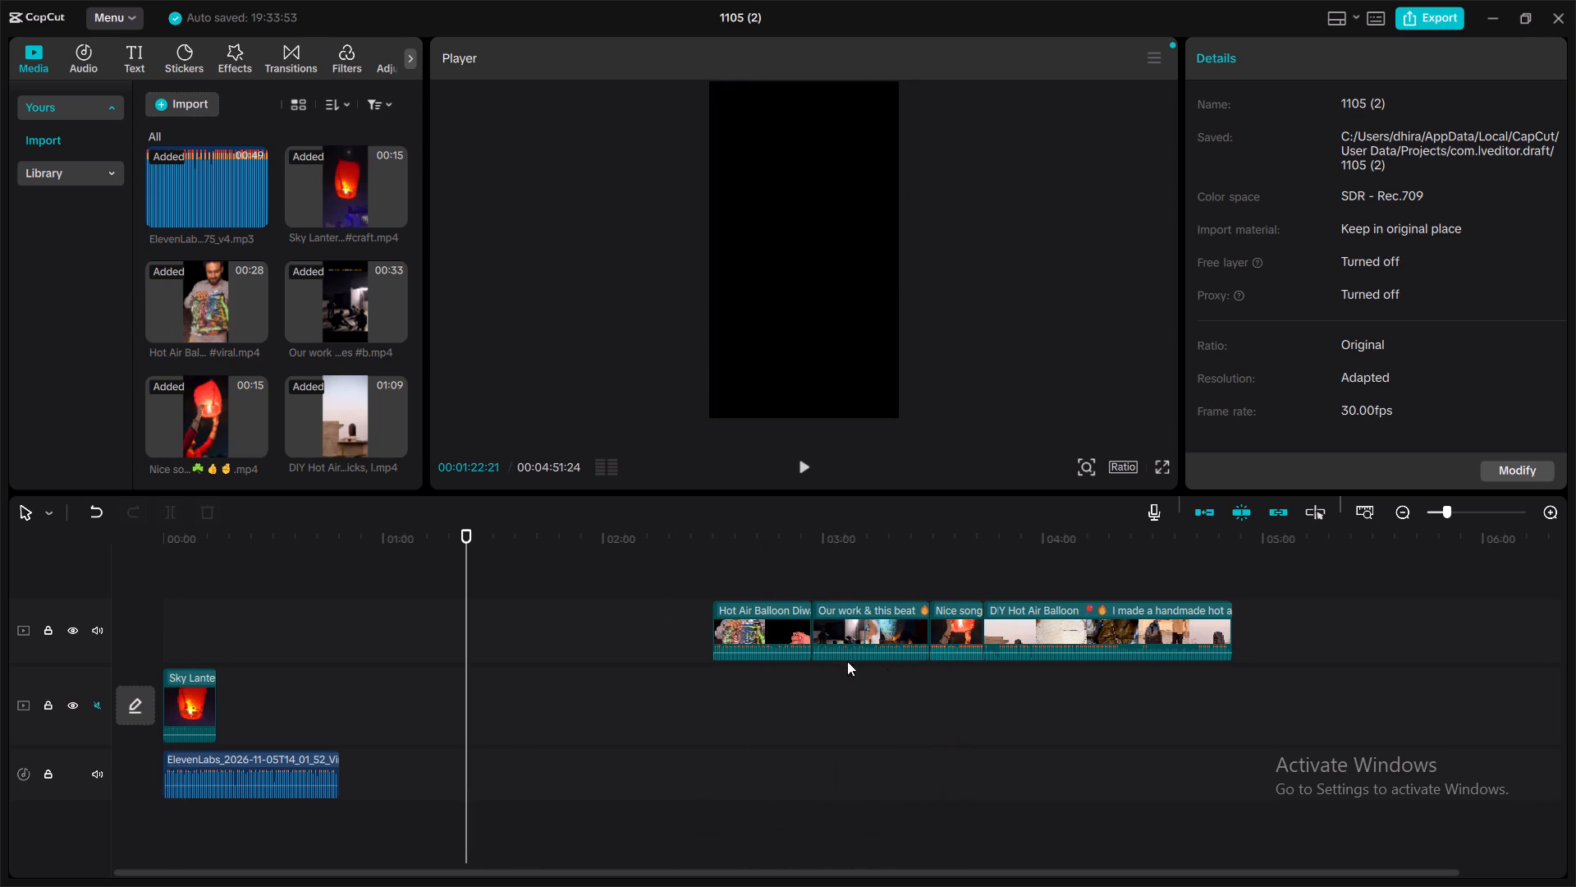
# Make the Nice song clip the main track's opening shot and park the Sky Lantern clip on the upper track at about 02:00.
pyautogui.moveTo(960, 609); pyautogui.dragTo(747, 729)
pyautogui.moveTo(747, 729); pyautogui.dragTo(657, 673)
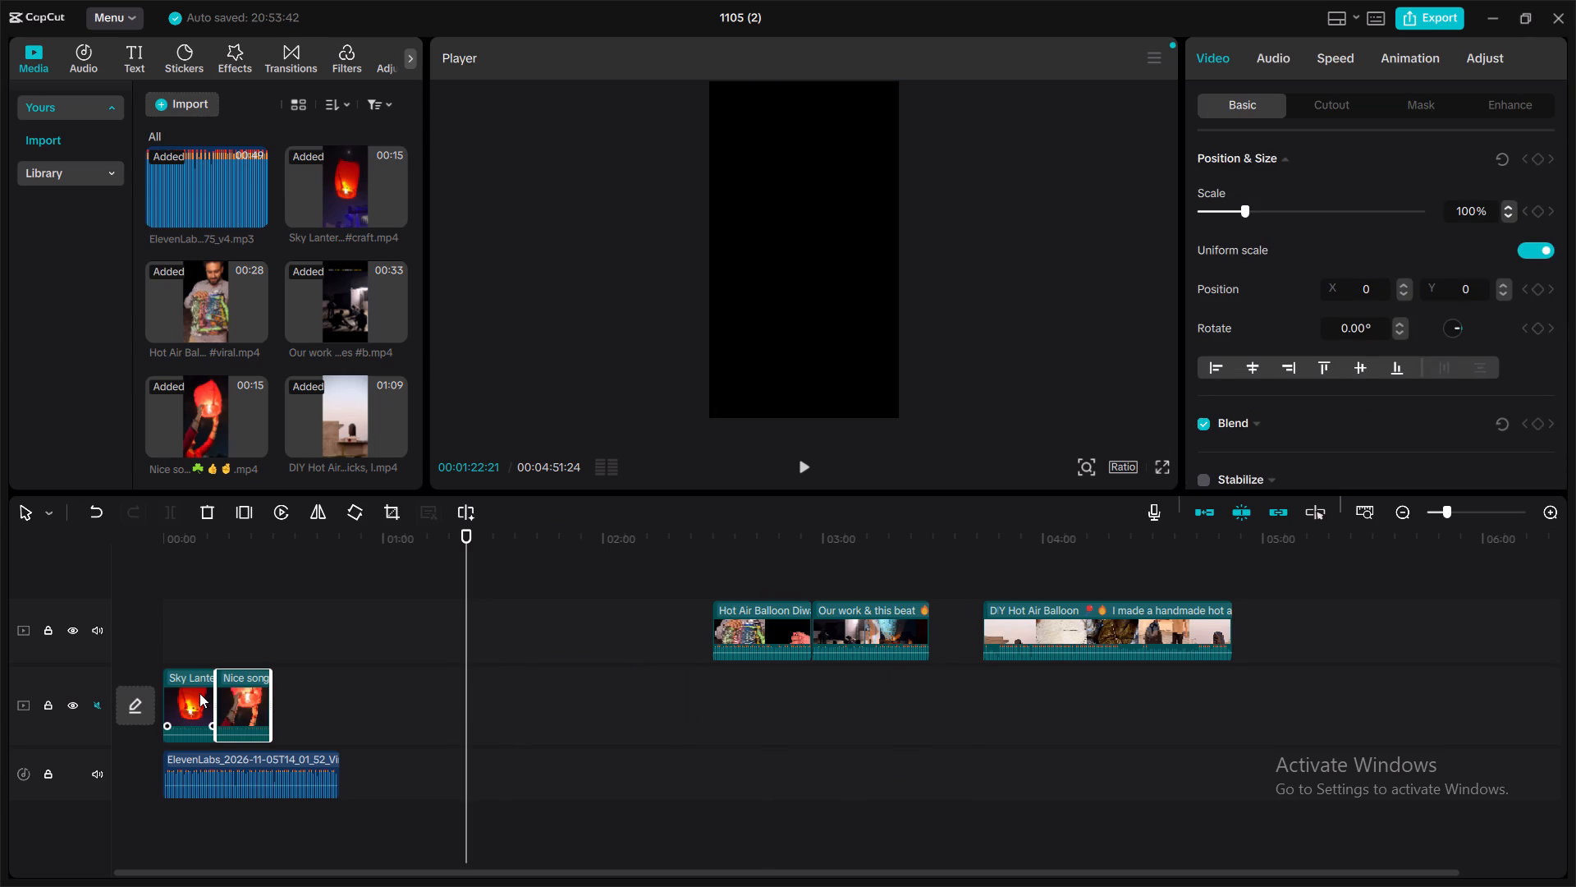
pyautogui.moveTo(190, 676); pyautogui.dragTo(635, 627)
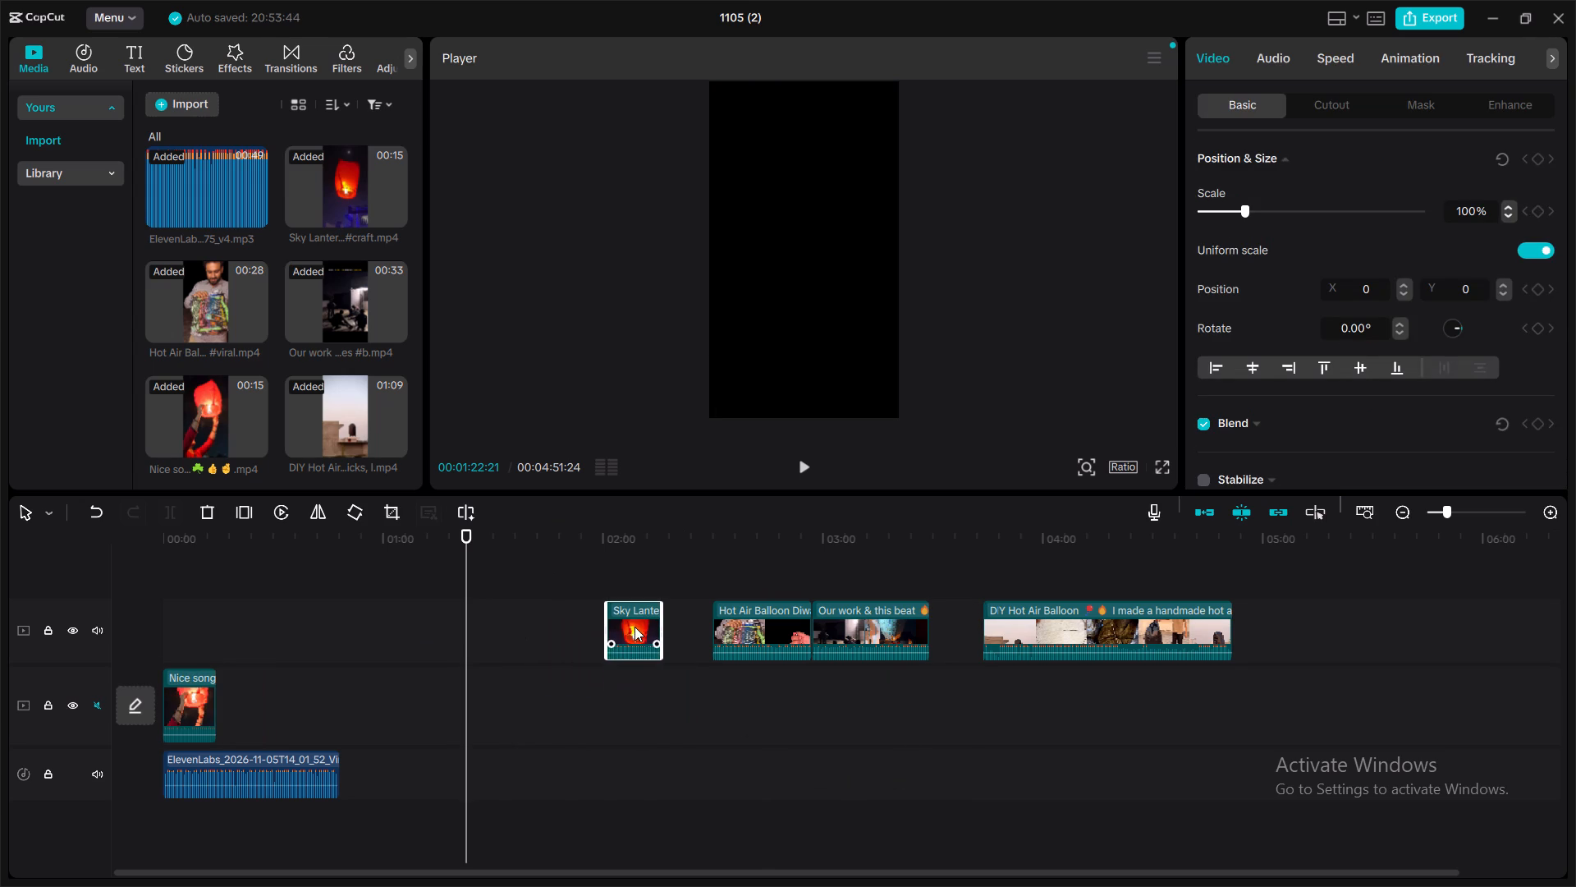
# Preview the new opening and trim the first few seconds off the Nice song clip on the main track.
pyautogui.click(277, 608)
pyautogui.moveTo(277, 608); pyautogui.dragTo(143, 605)
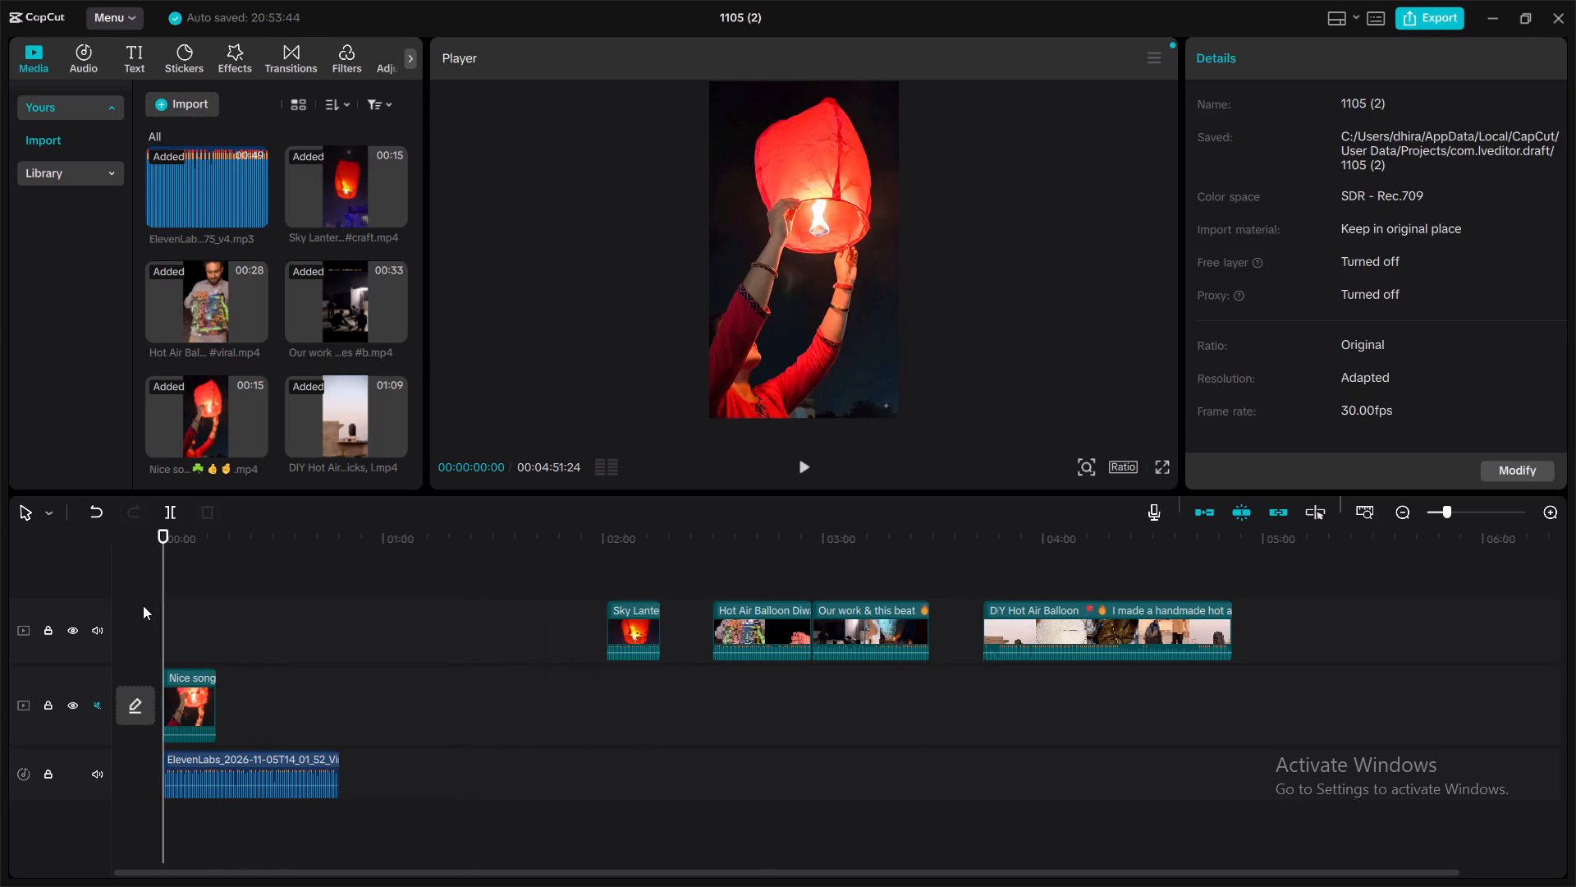
pyautogui.click(806, 459)
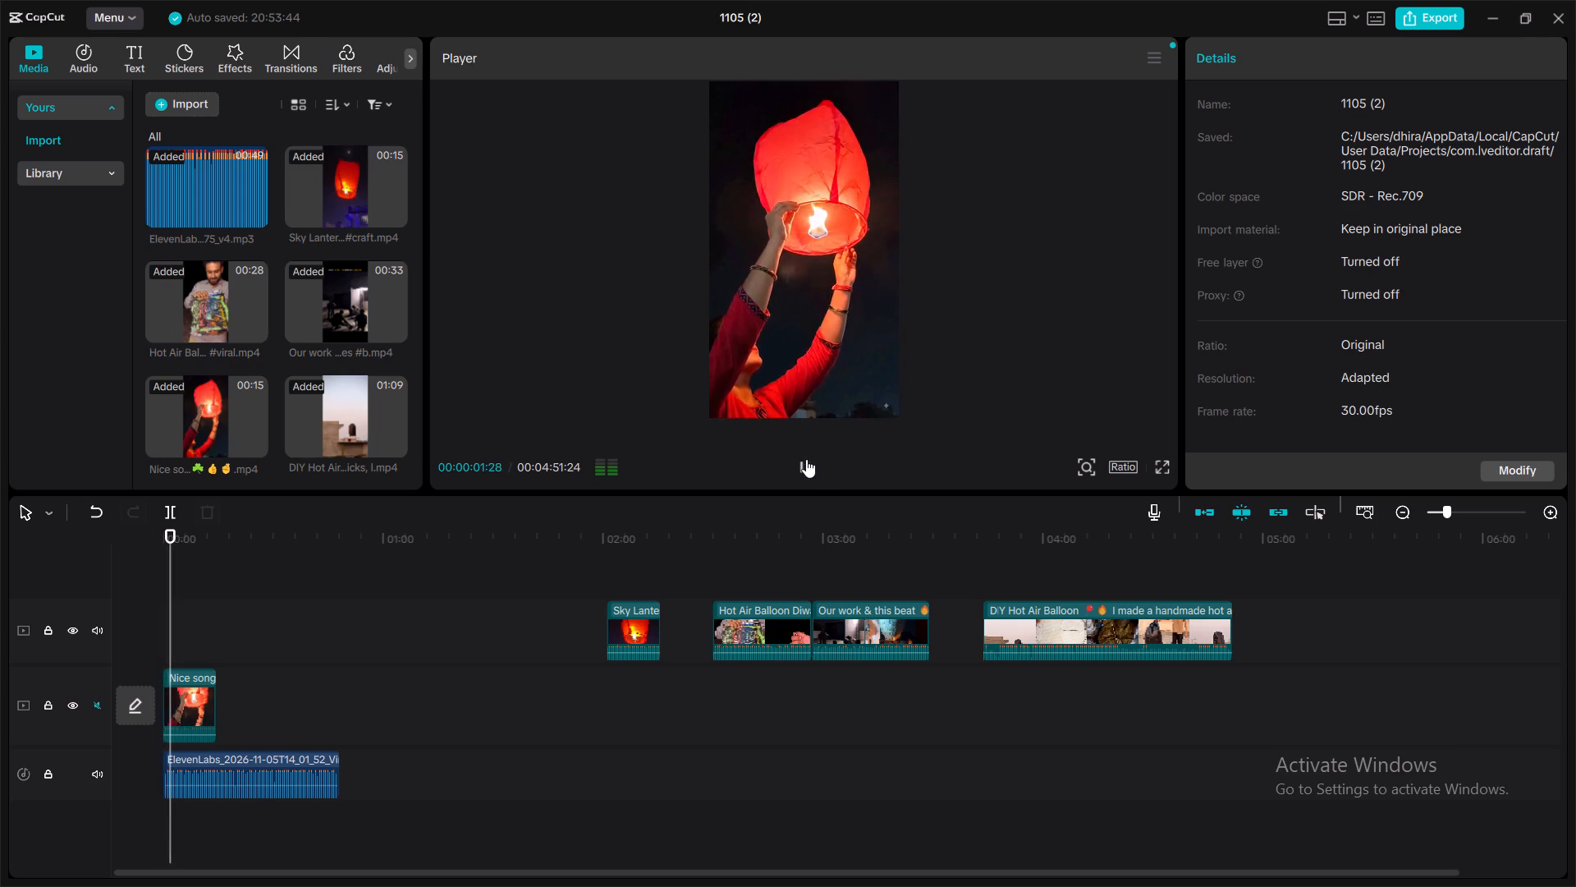
pyautogui.click(806, 459)
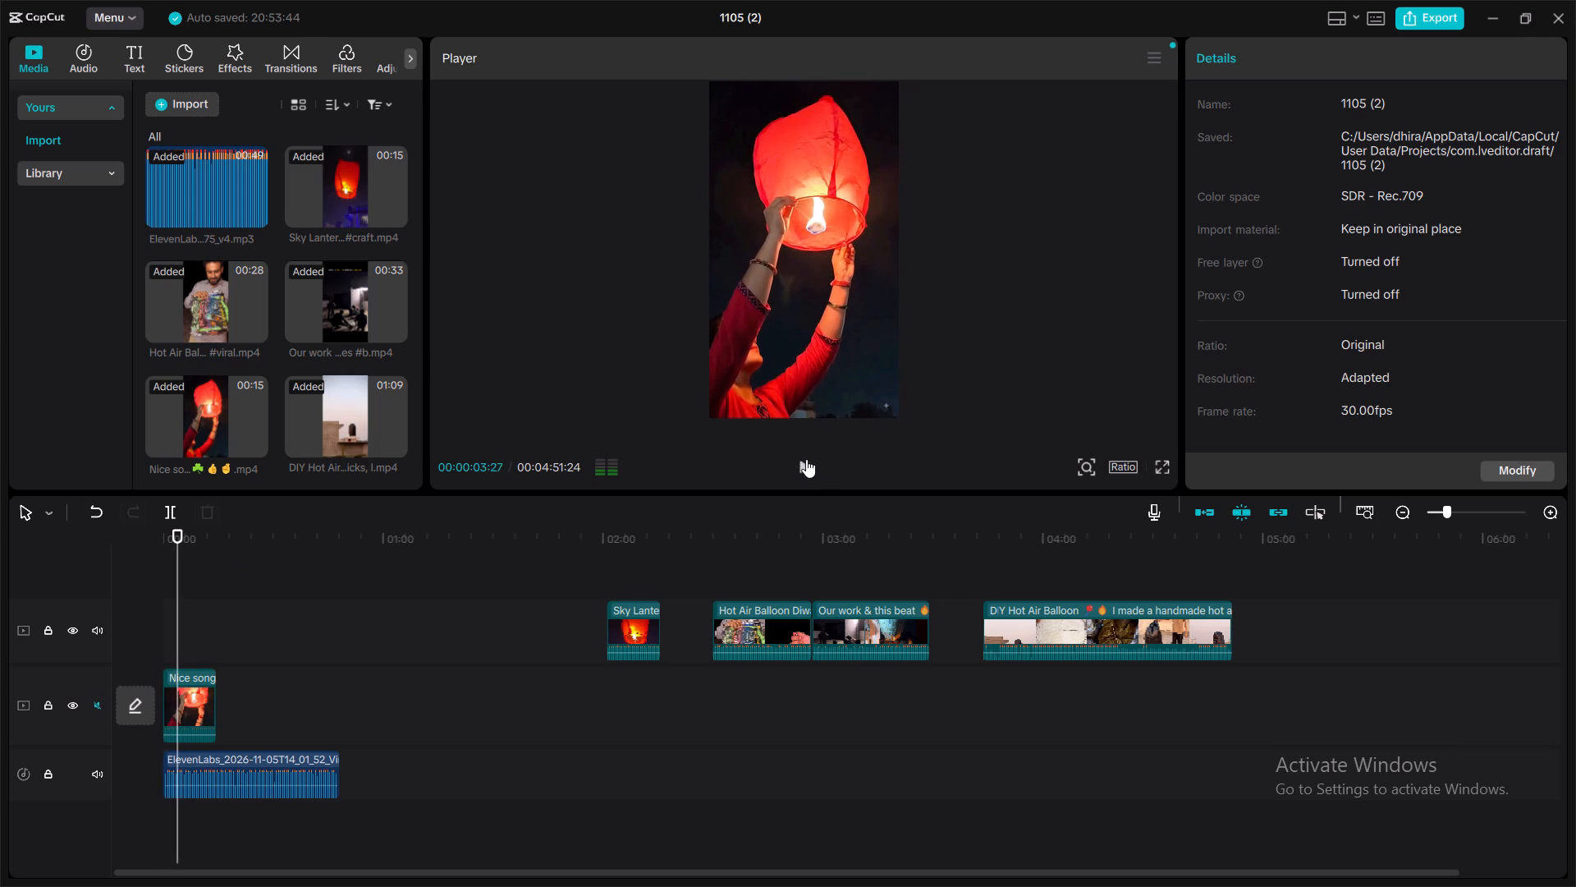
pyautogui.click(198, 680)
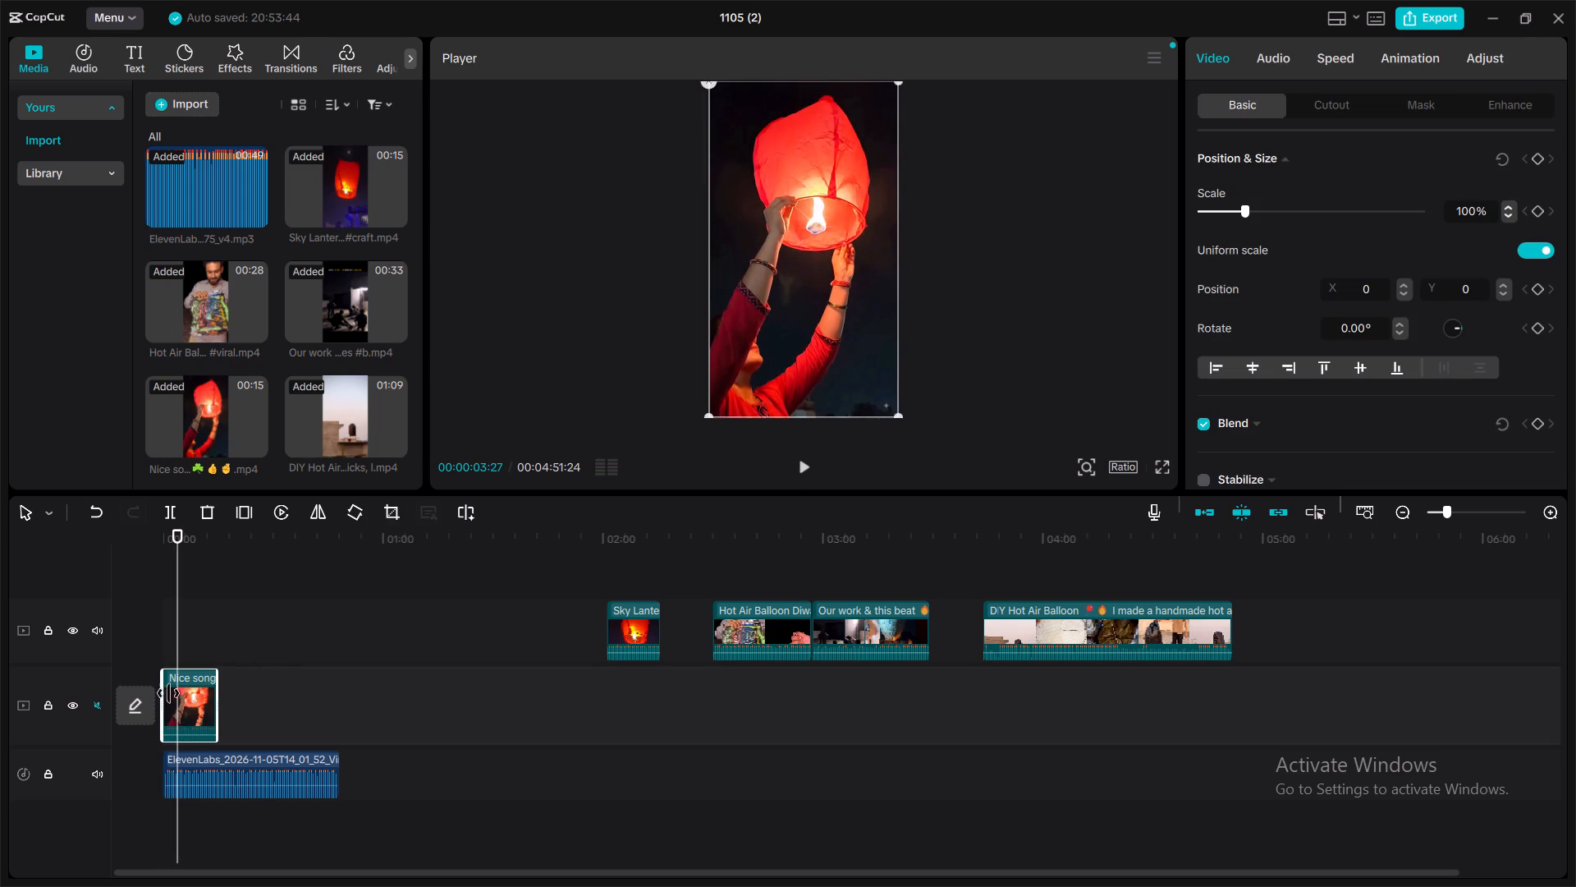
pyautogui.moveTo(160, 693); pyautogui.dragTo(167, 697)
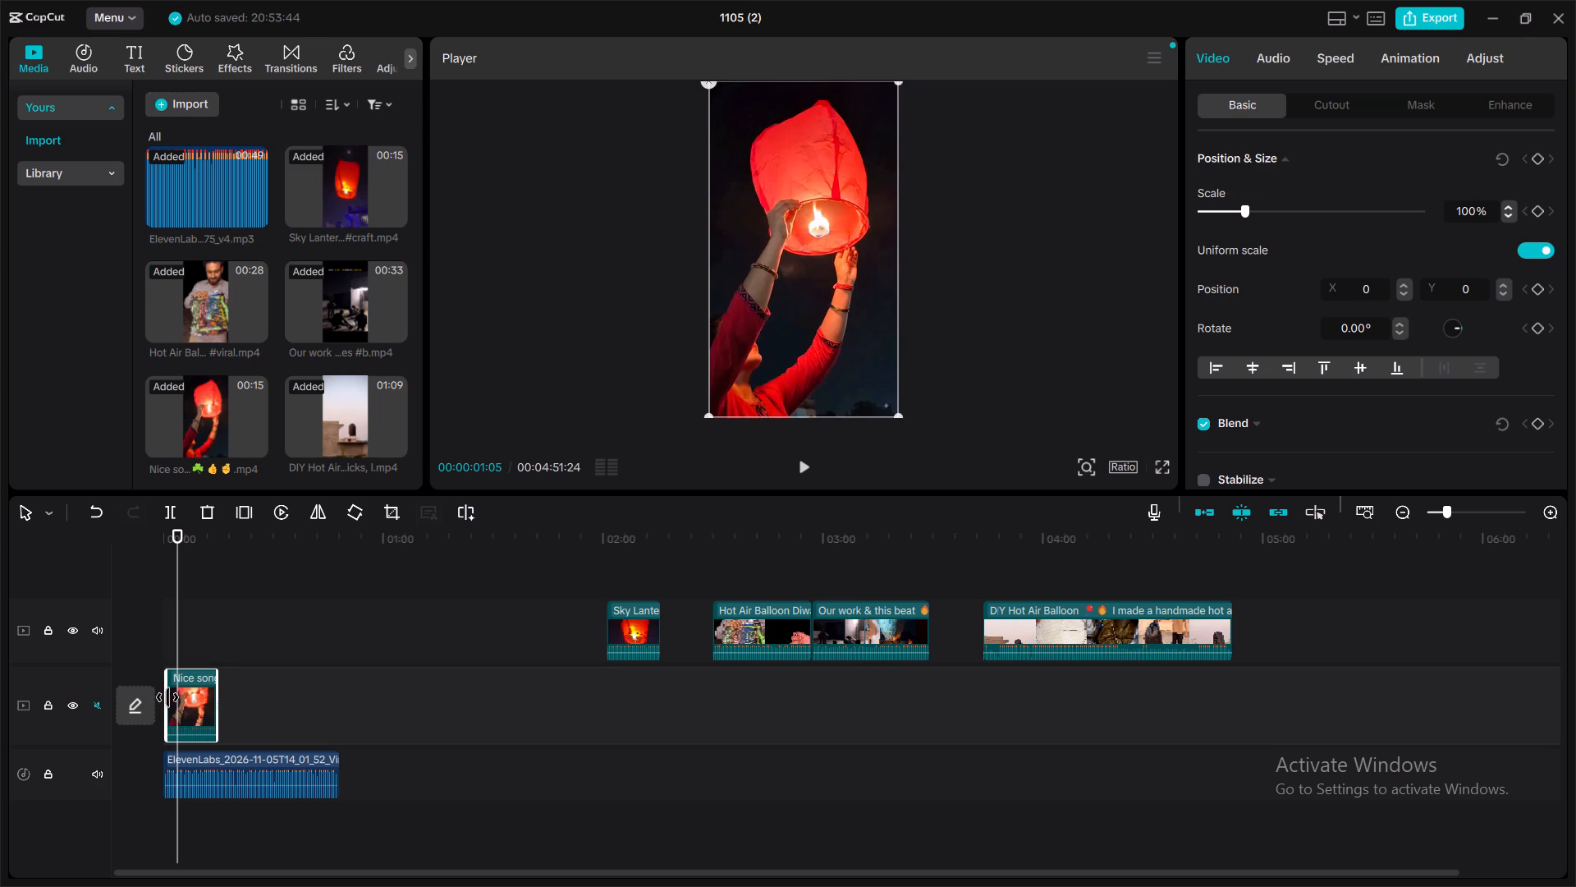
pyautogui.moveTo(167, 697); pyautogui.dragTo(169, 699)
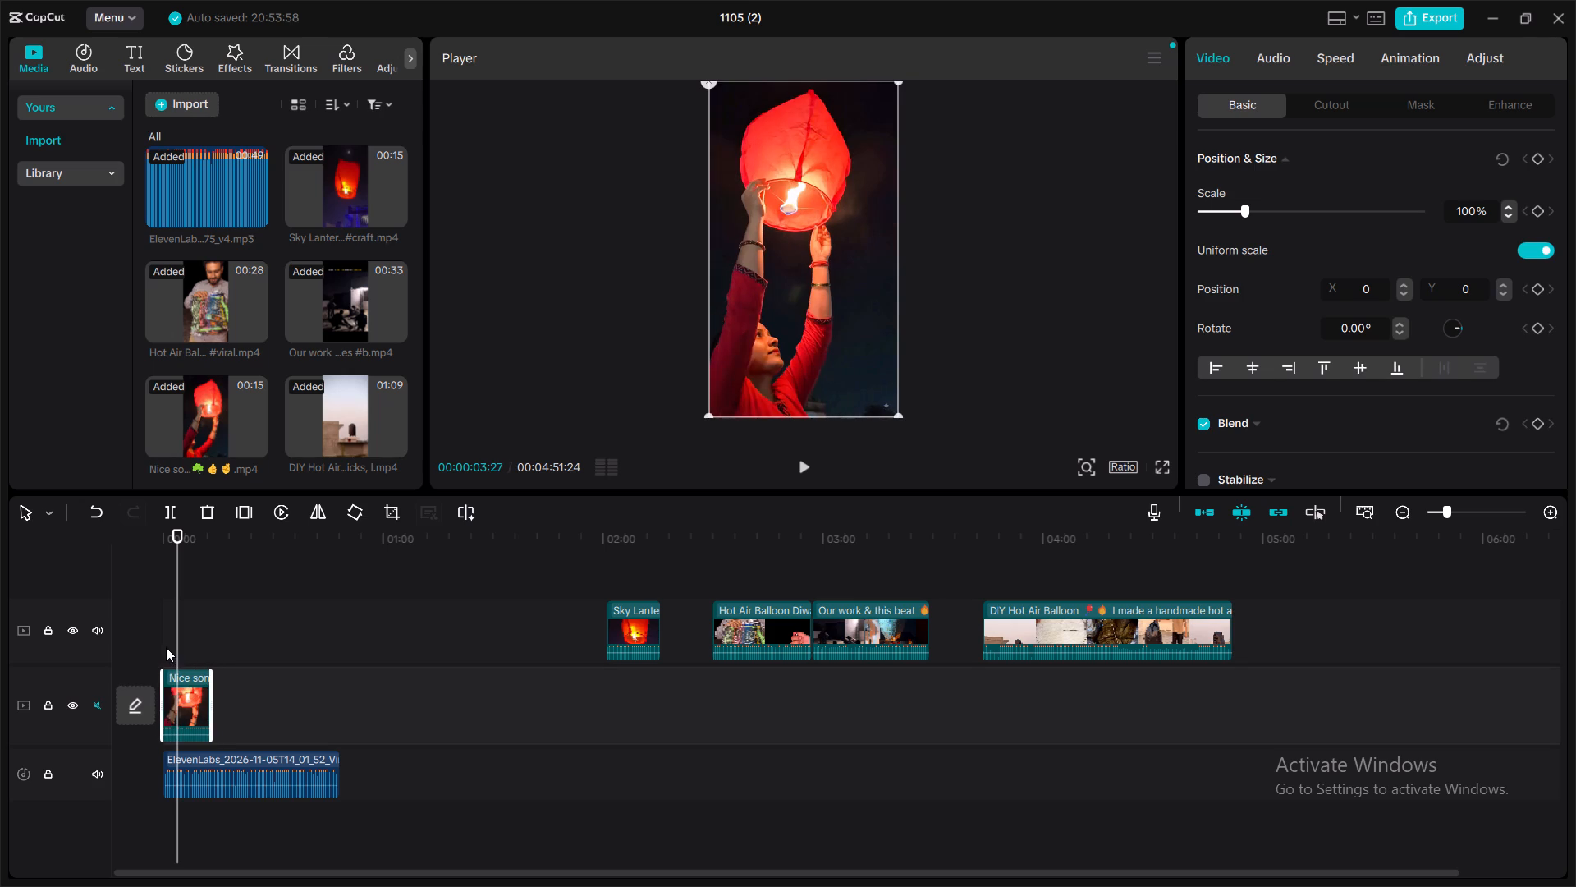
pyautogui.moveTo(162, 682); pyautogui.dragTo(169, 683)
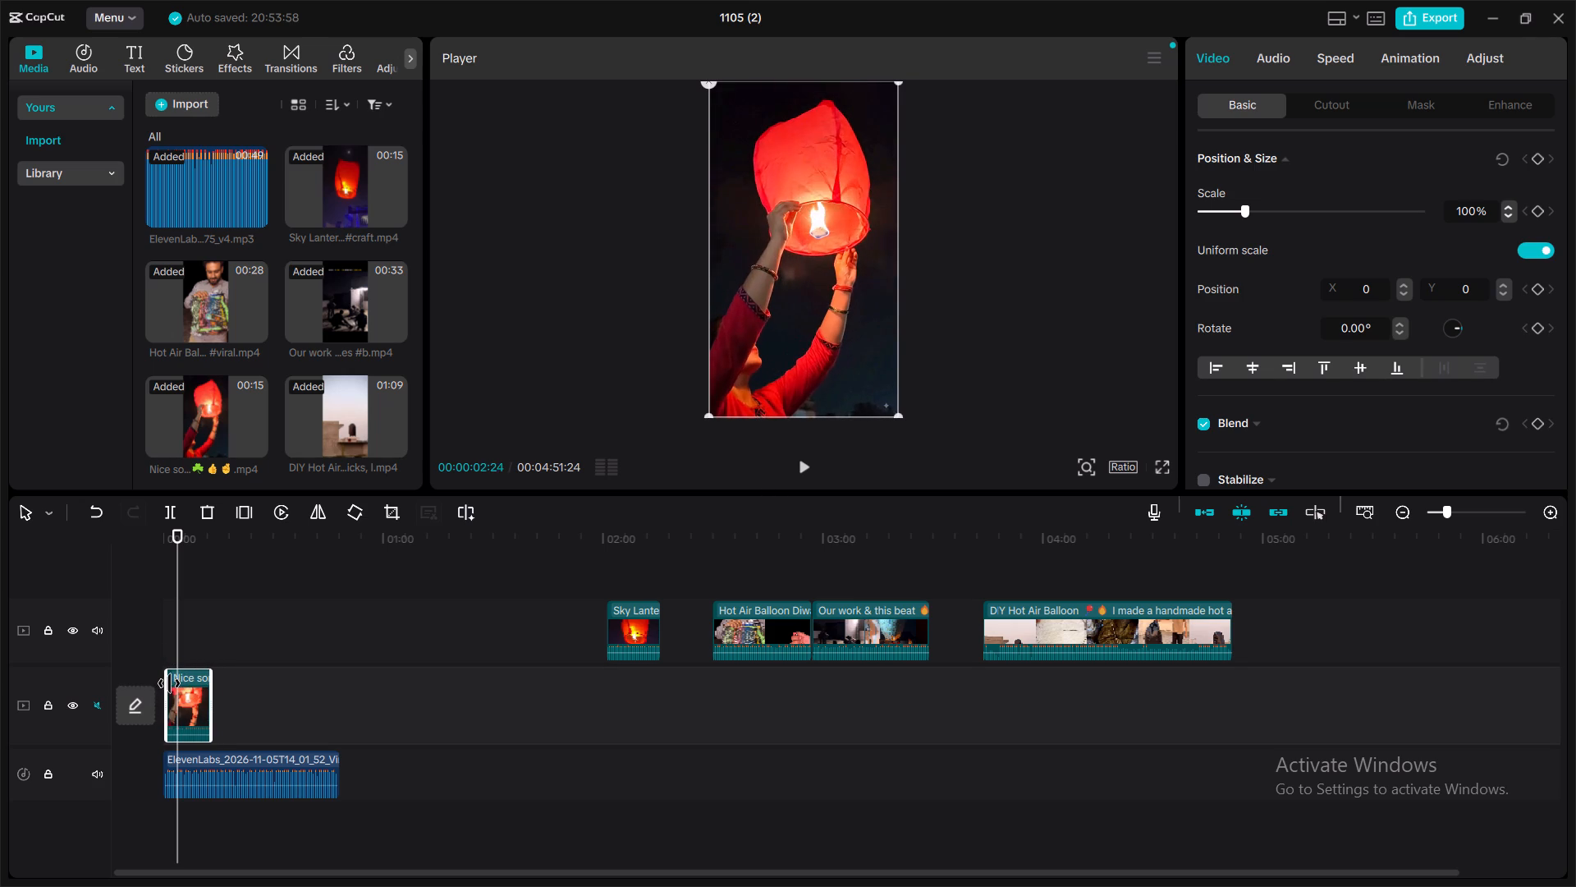
pyautogui.moveTo(169, 683); pyautogui.dragTo(170, 684)
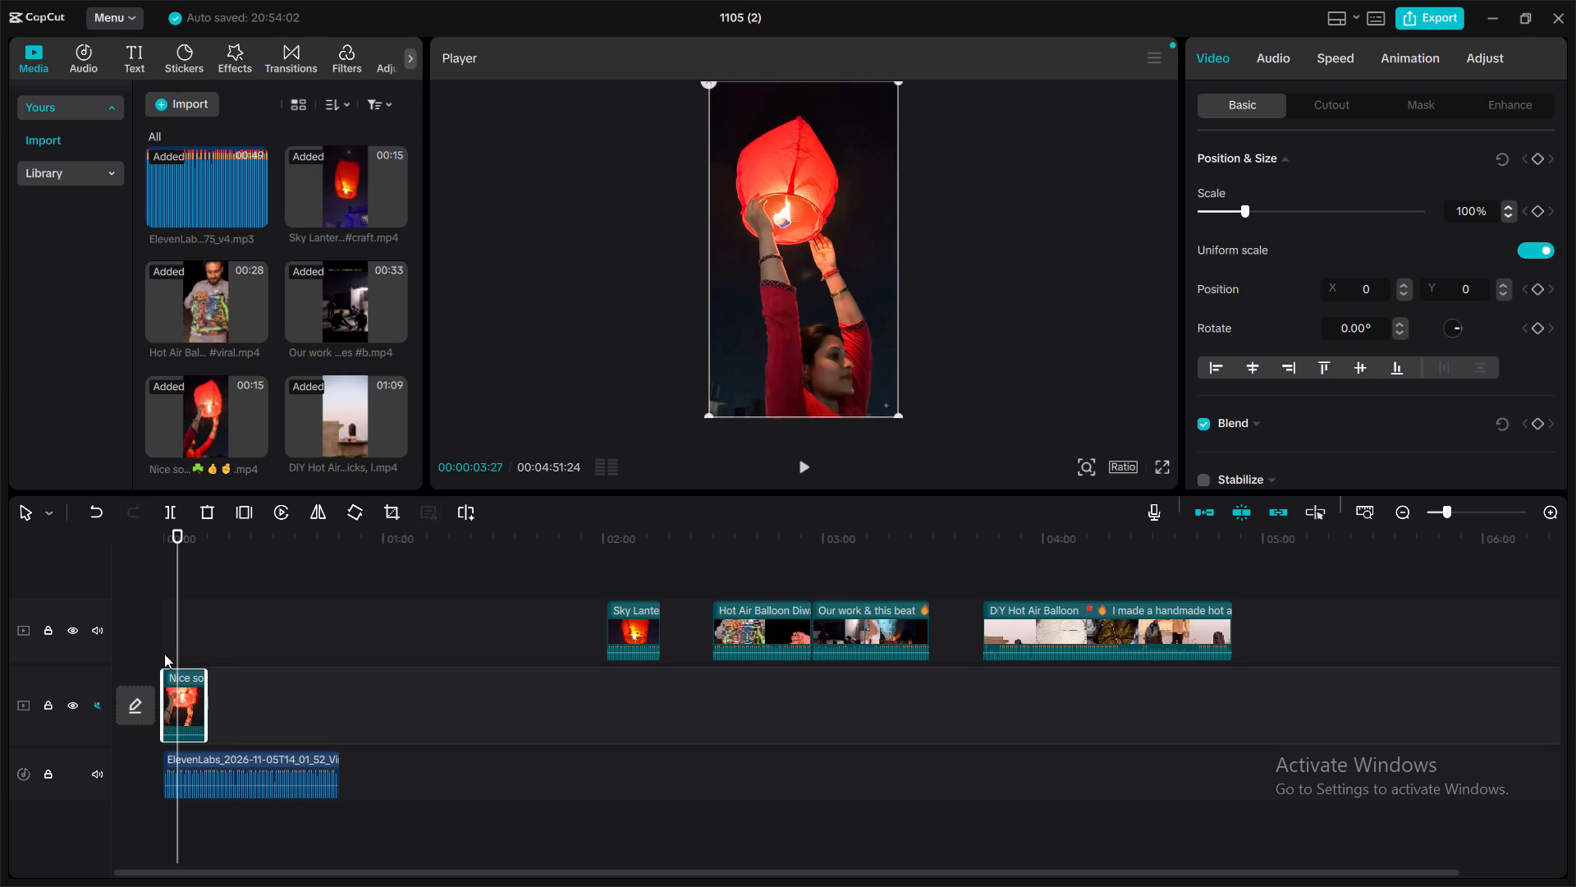
# Replay the trimmed opening and cut more off the start of the Nice song clip, closer to the lantern release.
pyautogui.click(164, 654)
pyautogui.moveTo(164, 654); pyautogui.dragTo(154, 654)
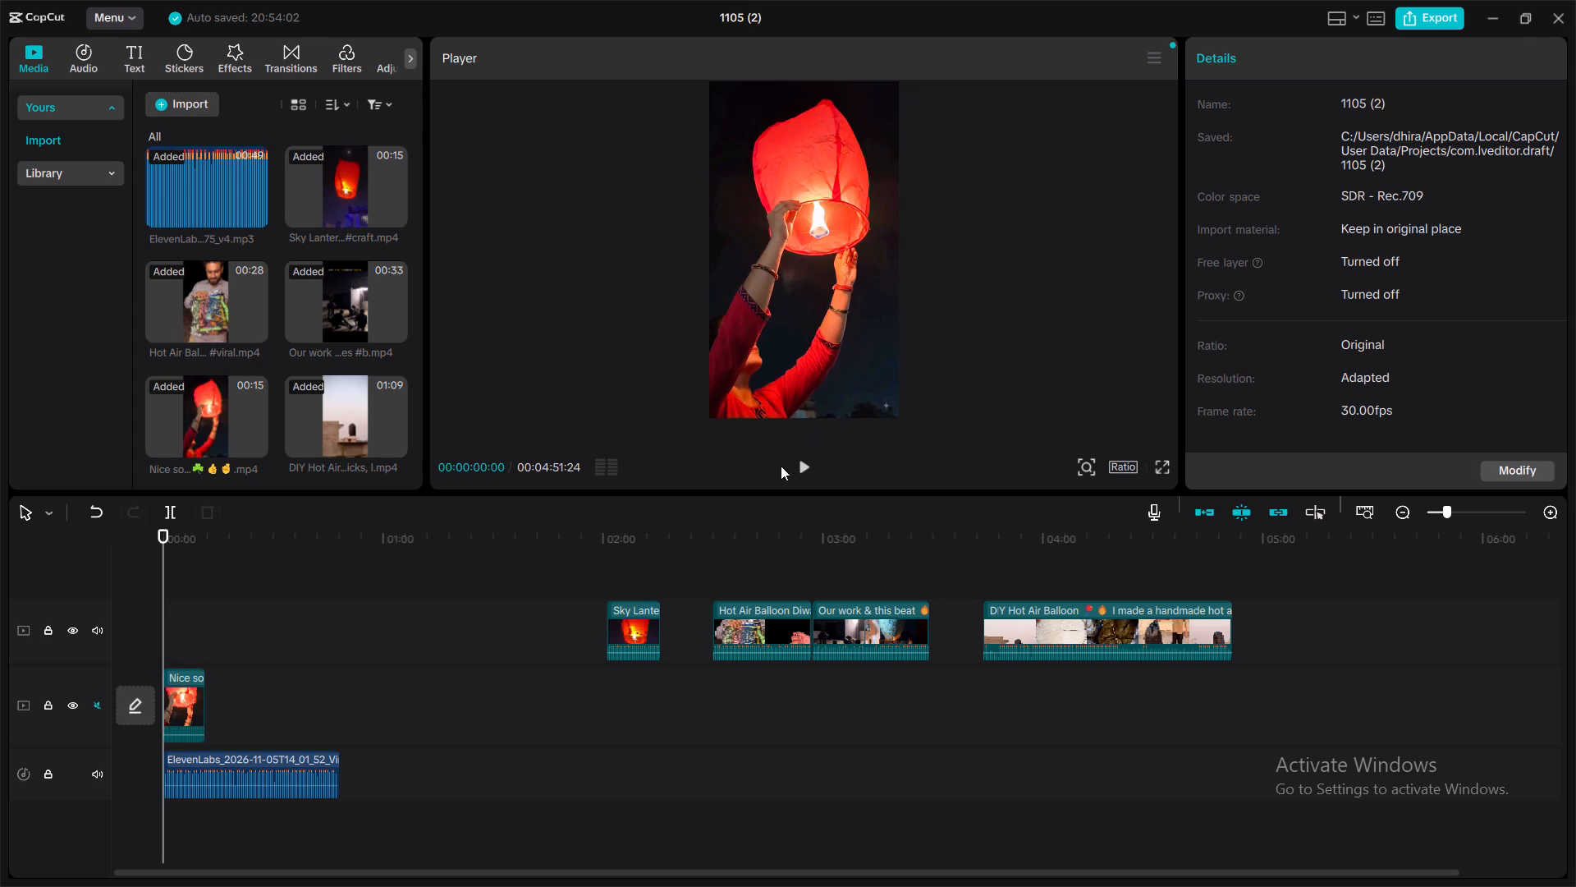
pyautogui.click(809, 459)
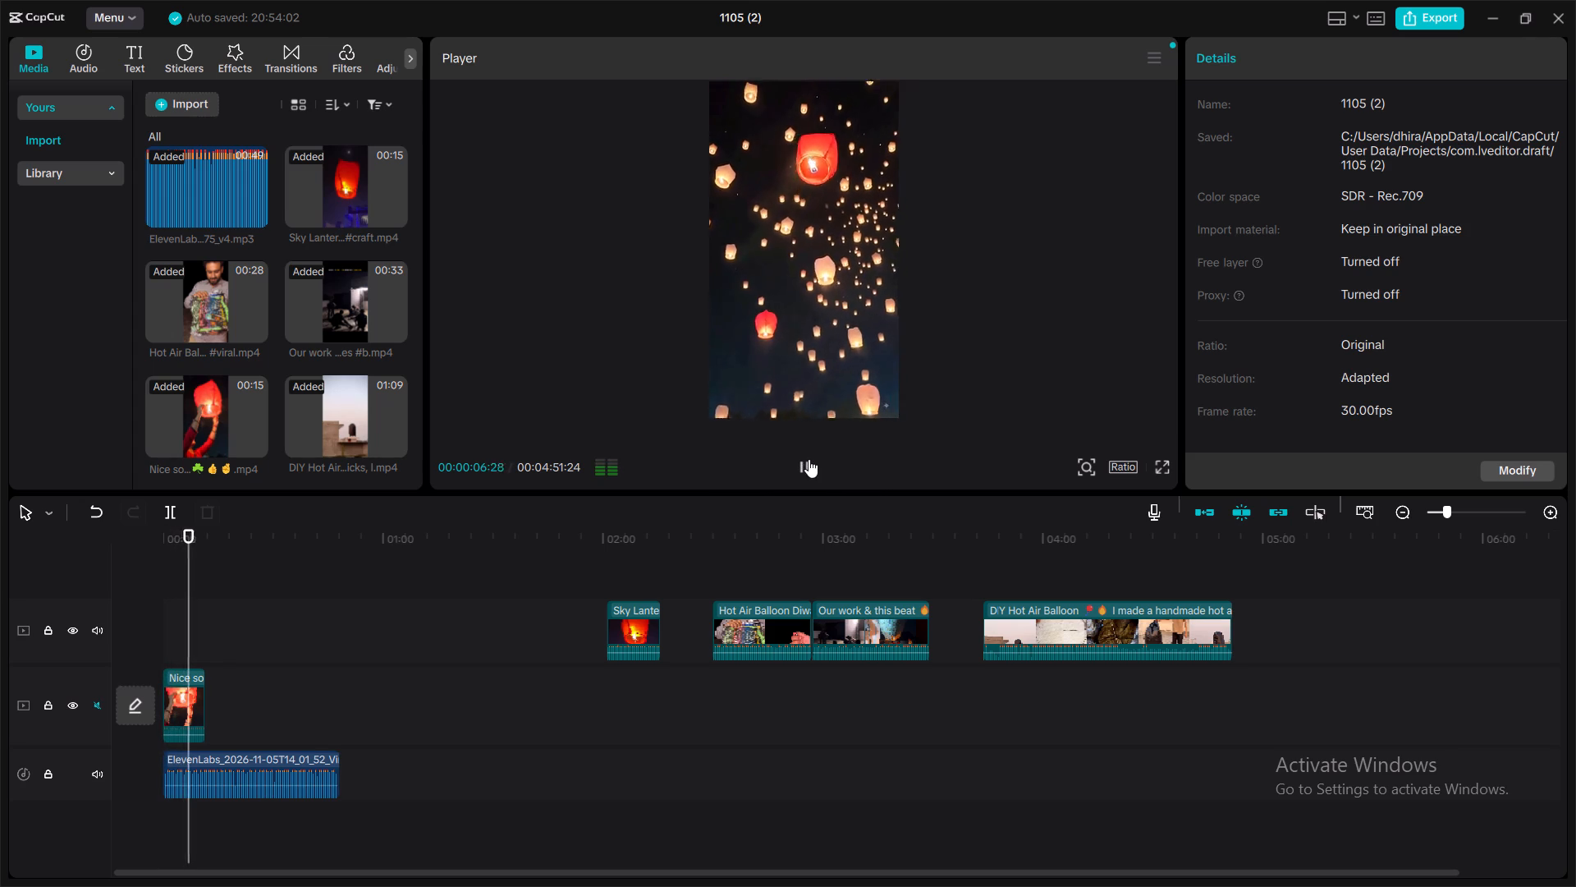
pyautogui.click(809, 459)
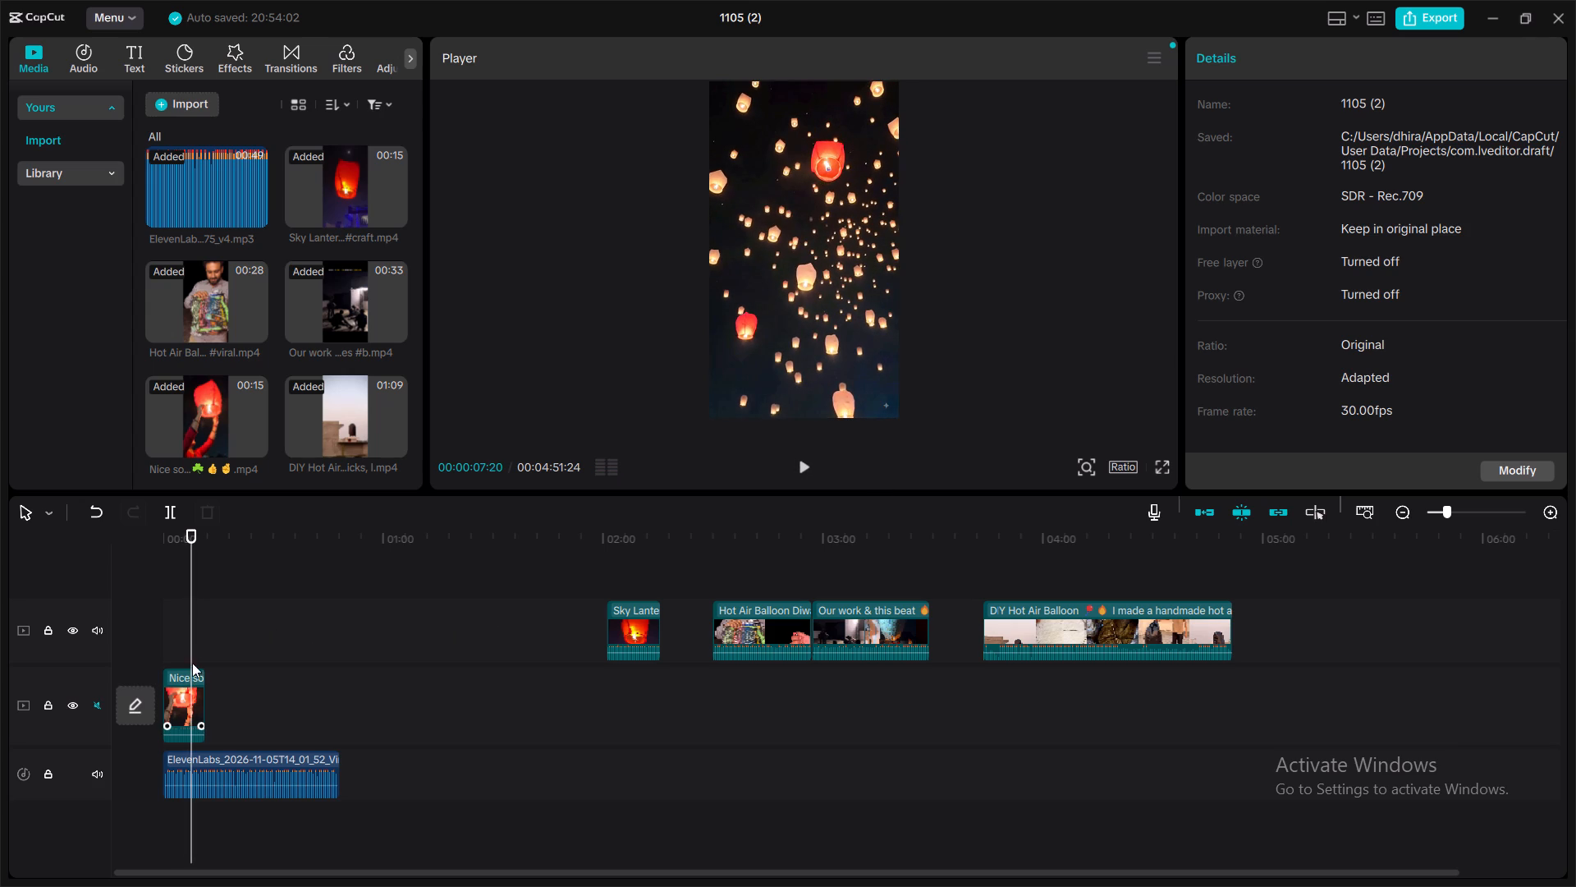
pyautogui.moveTo(189, 650); pyautogui.dragTo(178, 650)
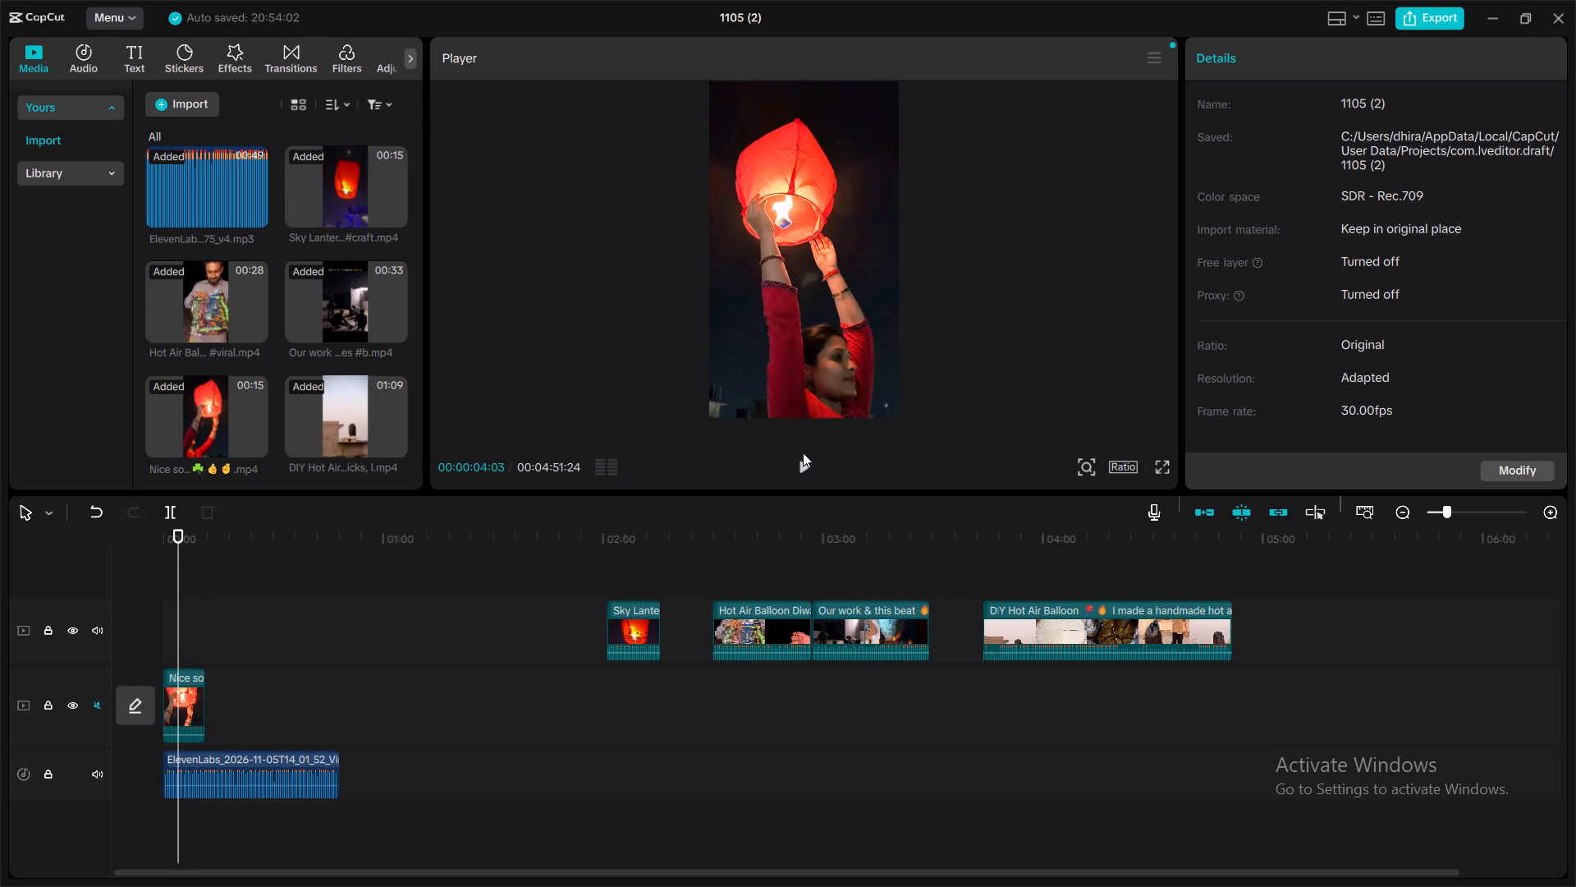
pyautogui.click(803, 453)
pyautogui.click(803, 456)
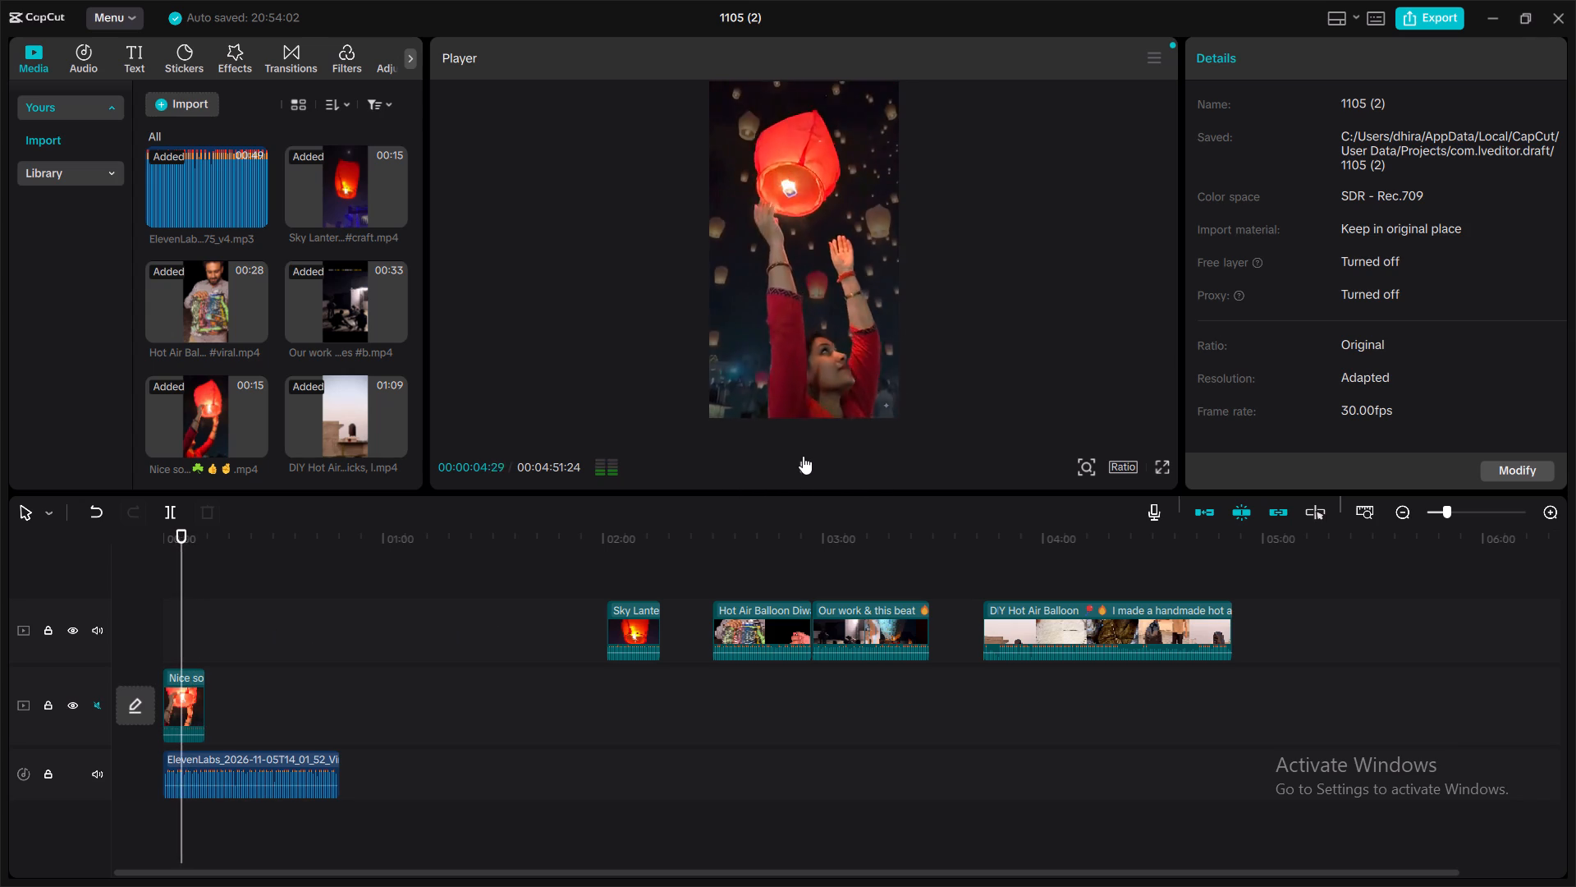
pyautogui.click(803, 456)
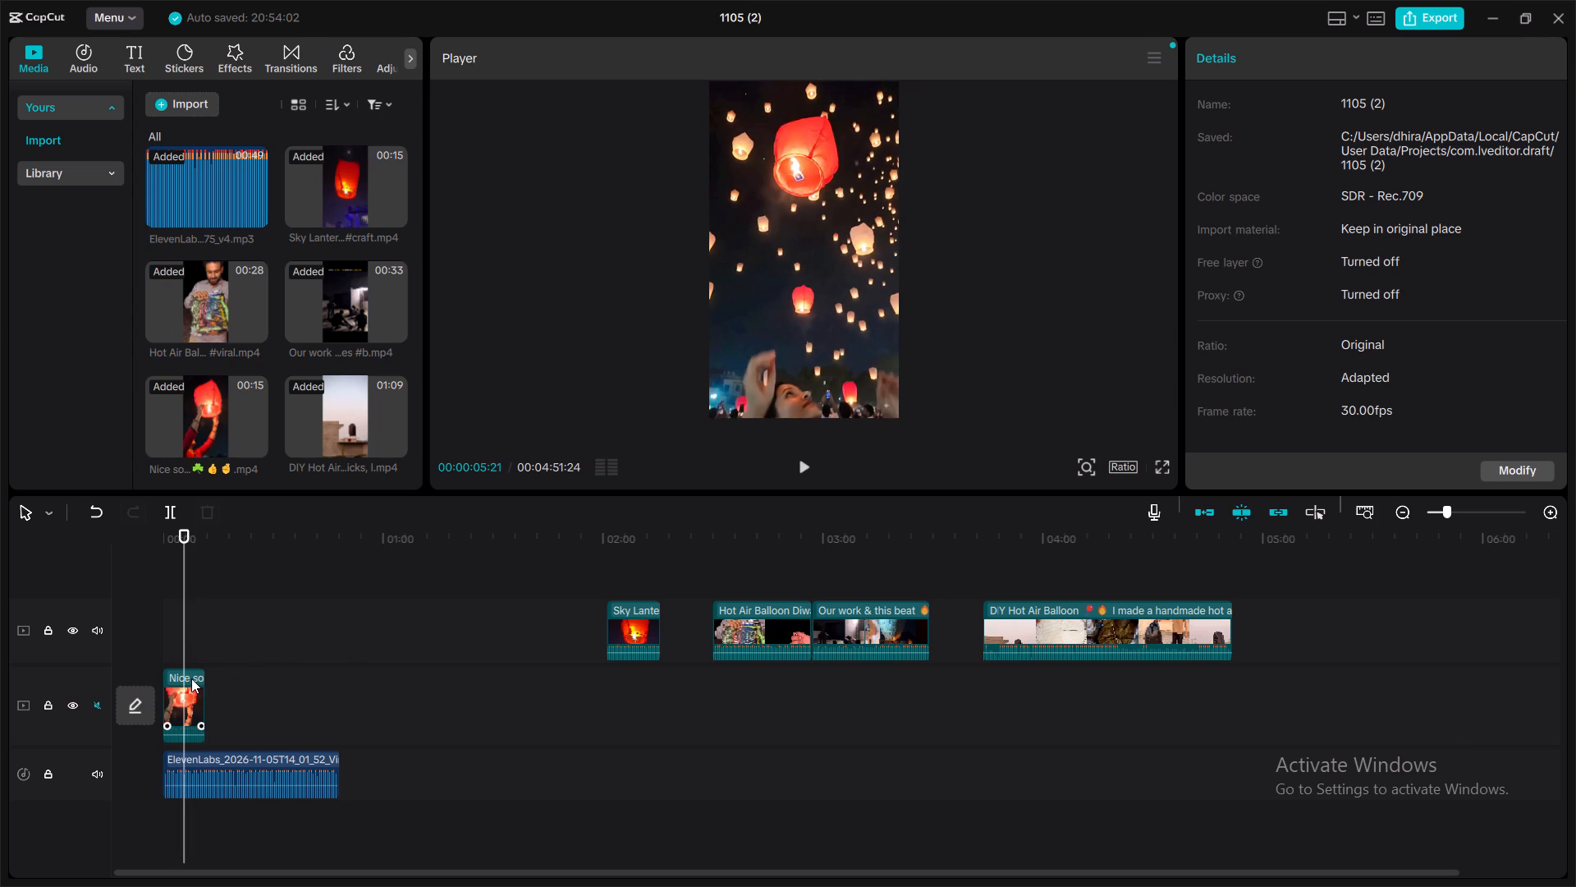
pyautogui.click(191, 678)
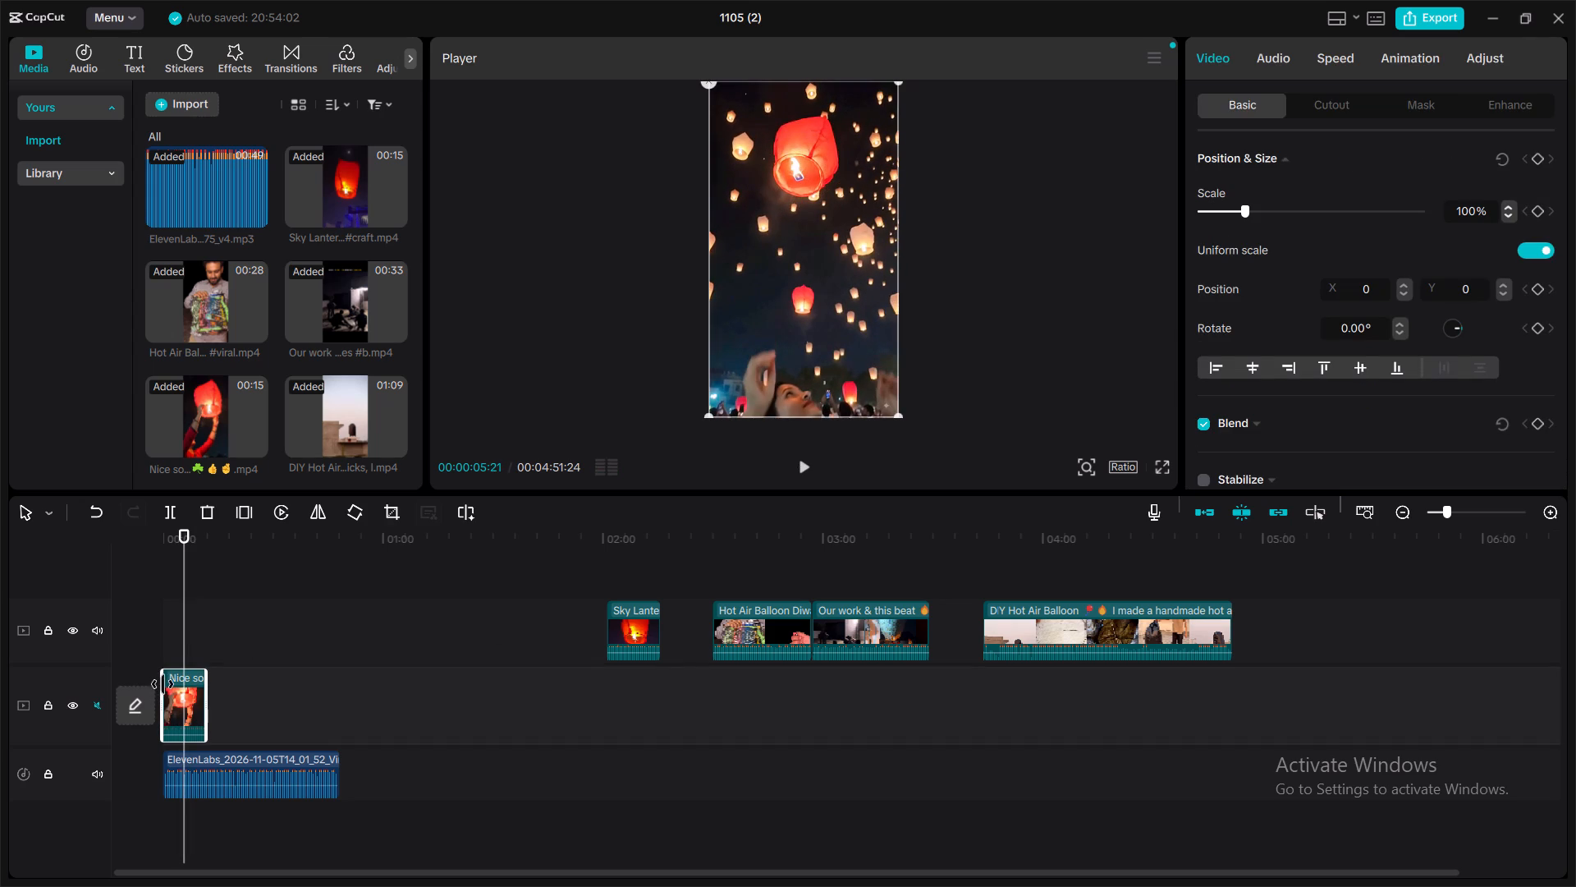
pyautogui.moveTo(163, 684); pyautogui.dragTo(174, 686)
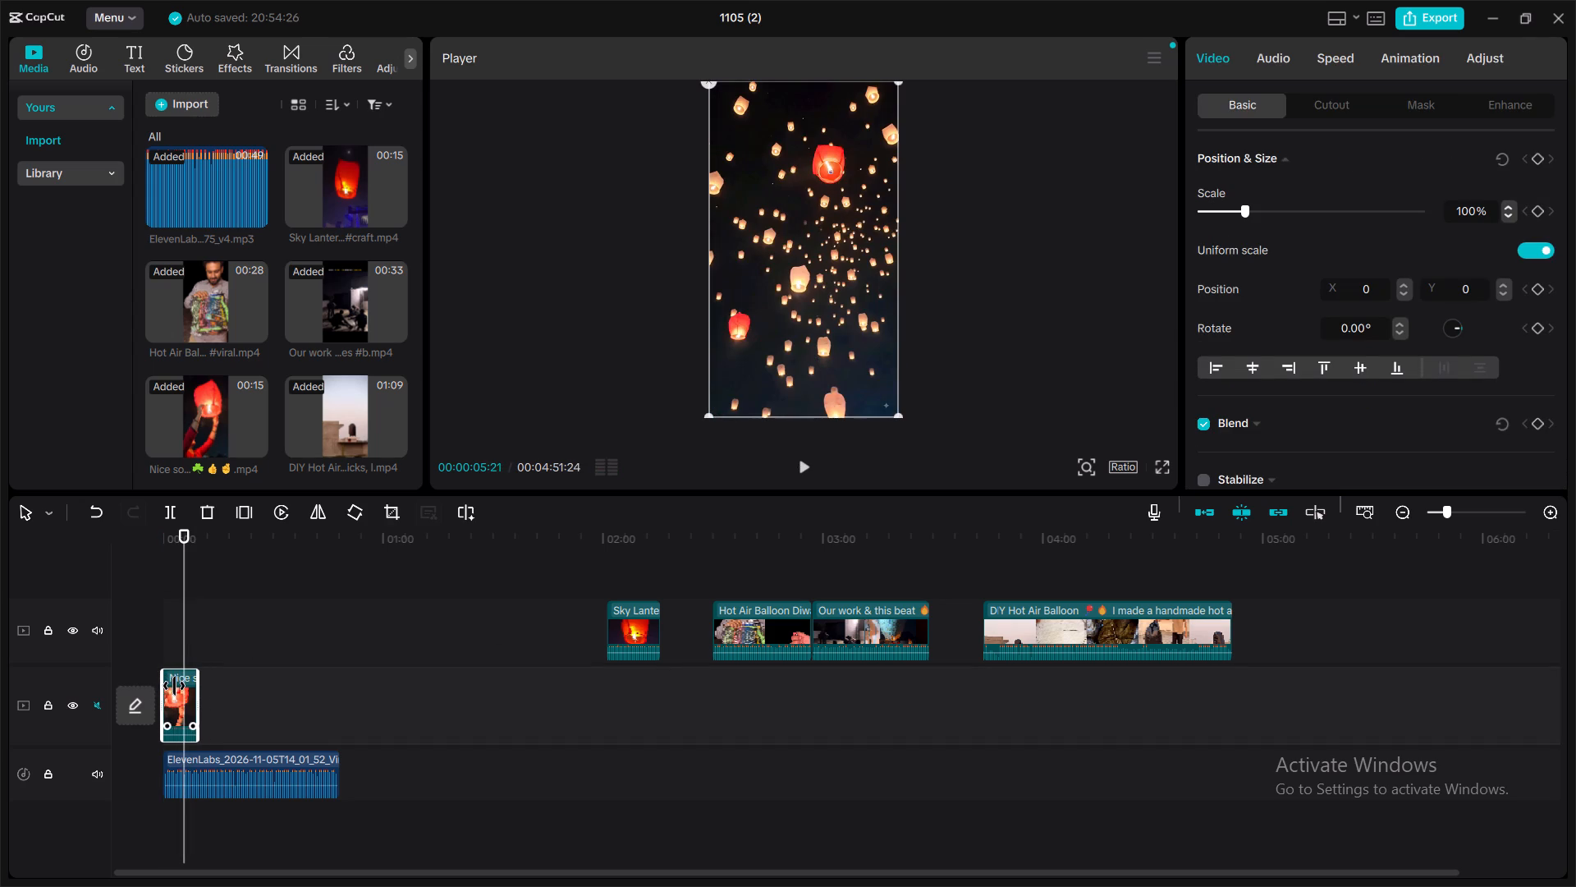
# Replay the trimmed opening from the start against the voiceover to judge where the Nice song clip should end.
pyautogui.click(167, 650)
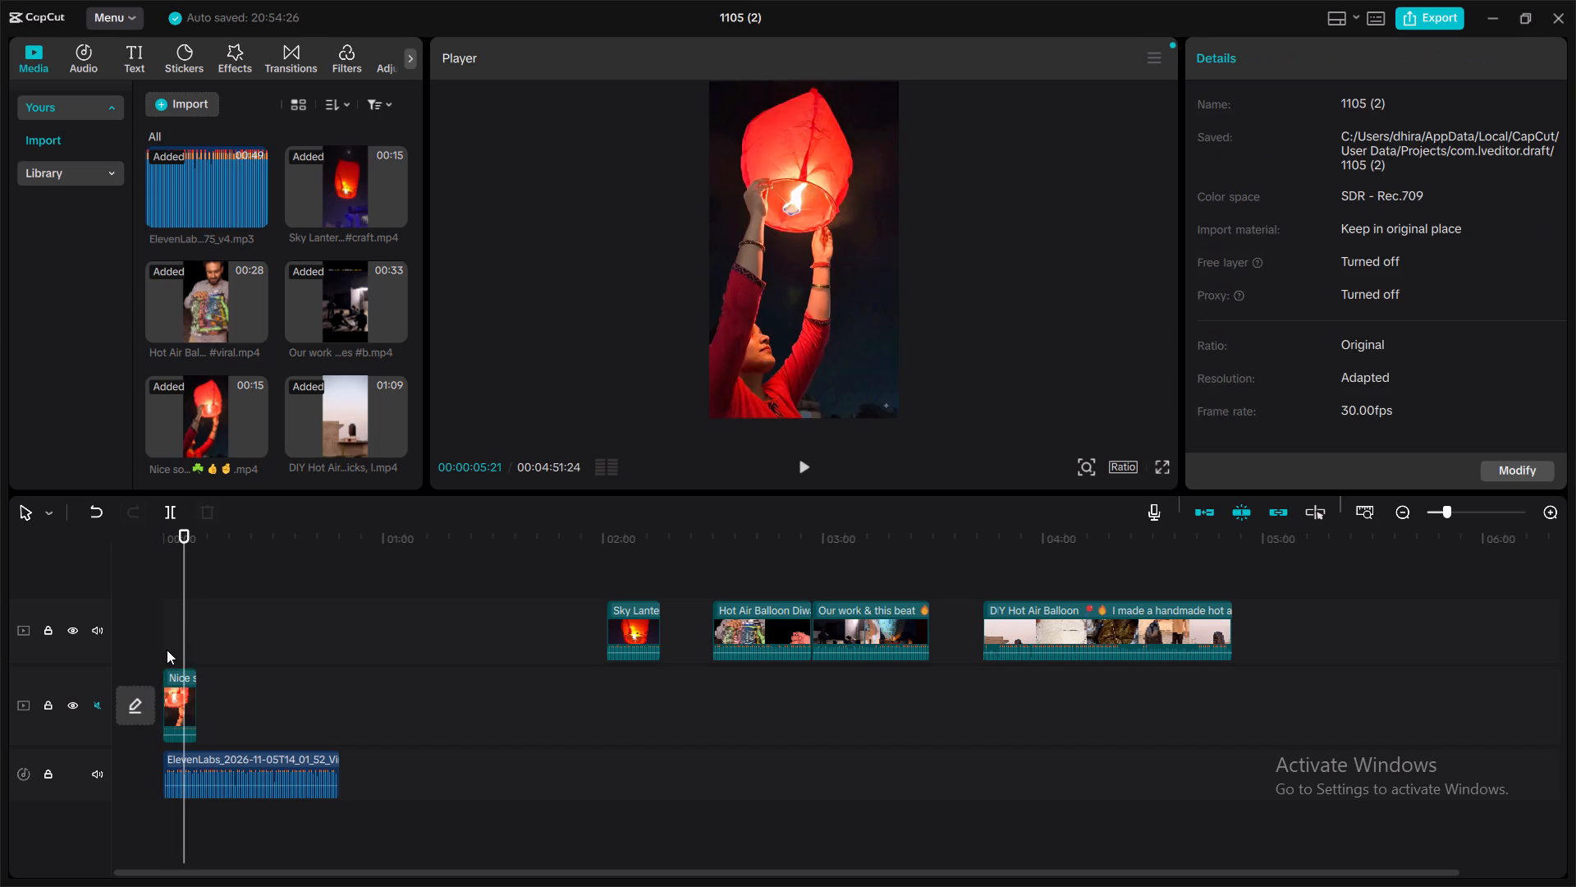
pyautogui.click(797, 458)
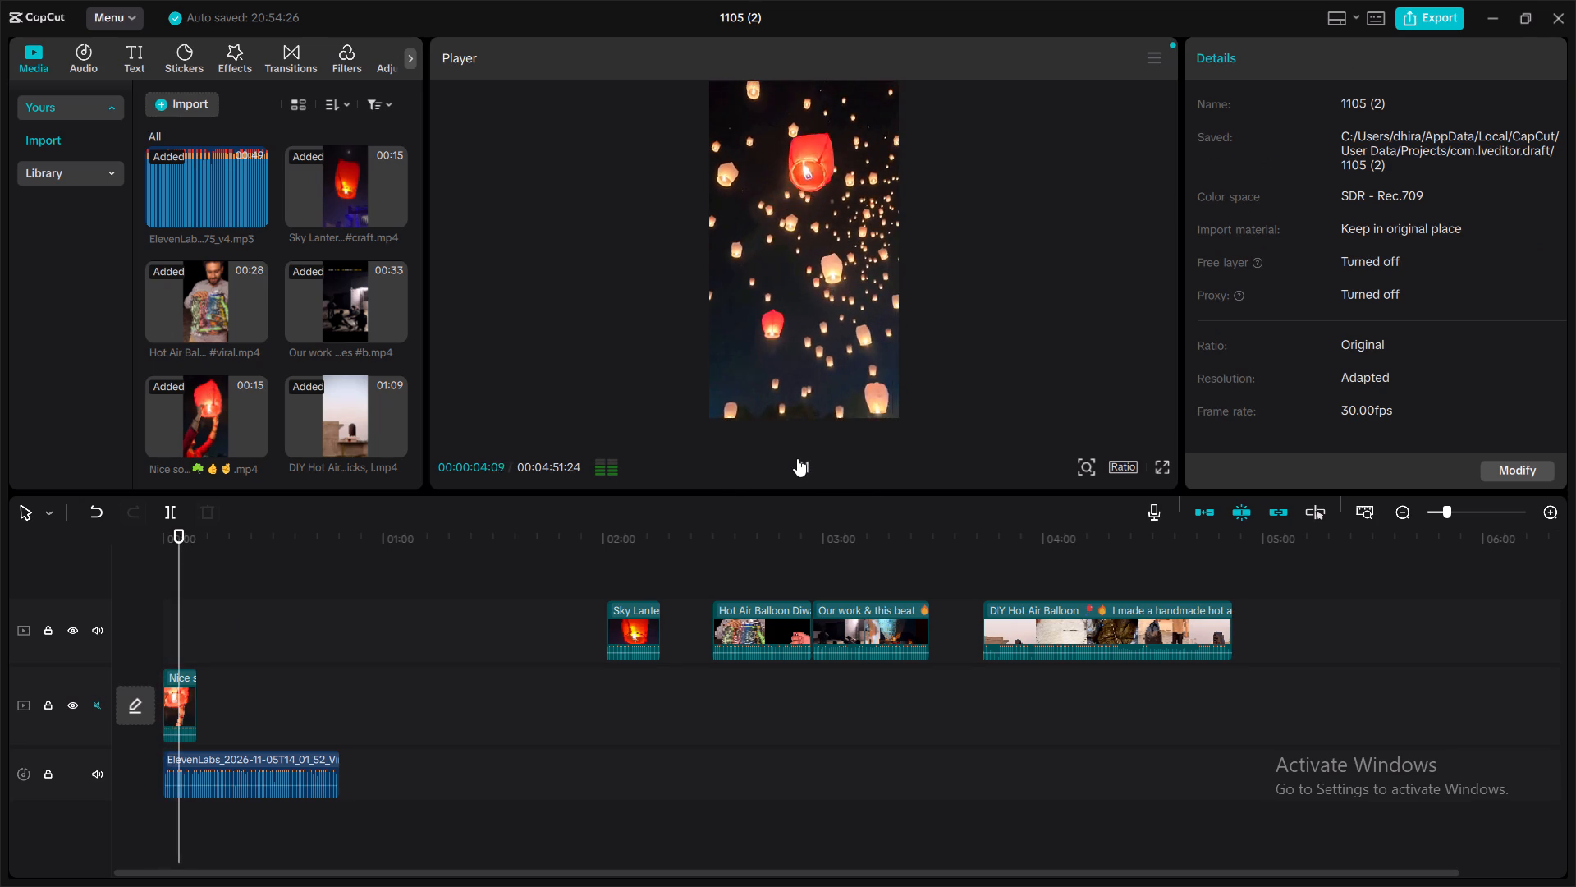
pyautogui.click(797, 458)
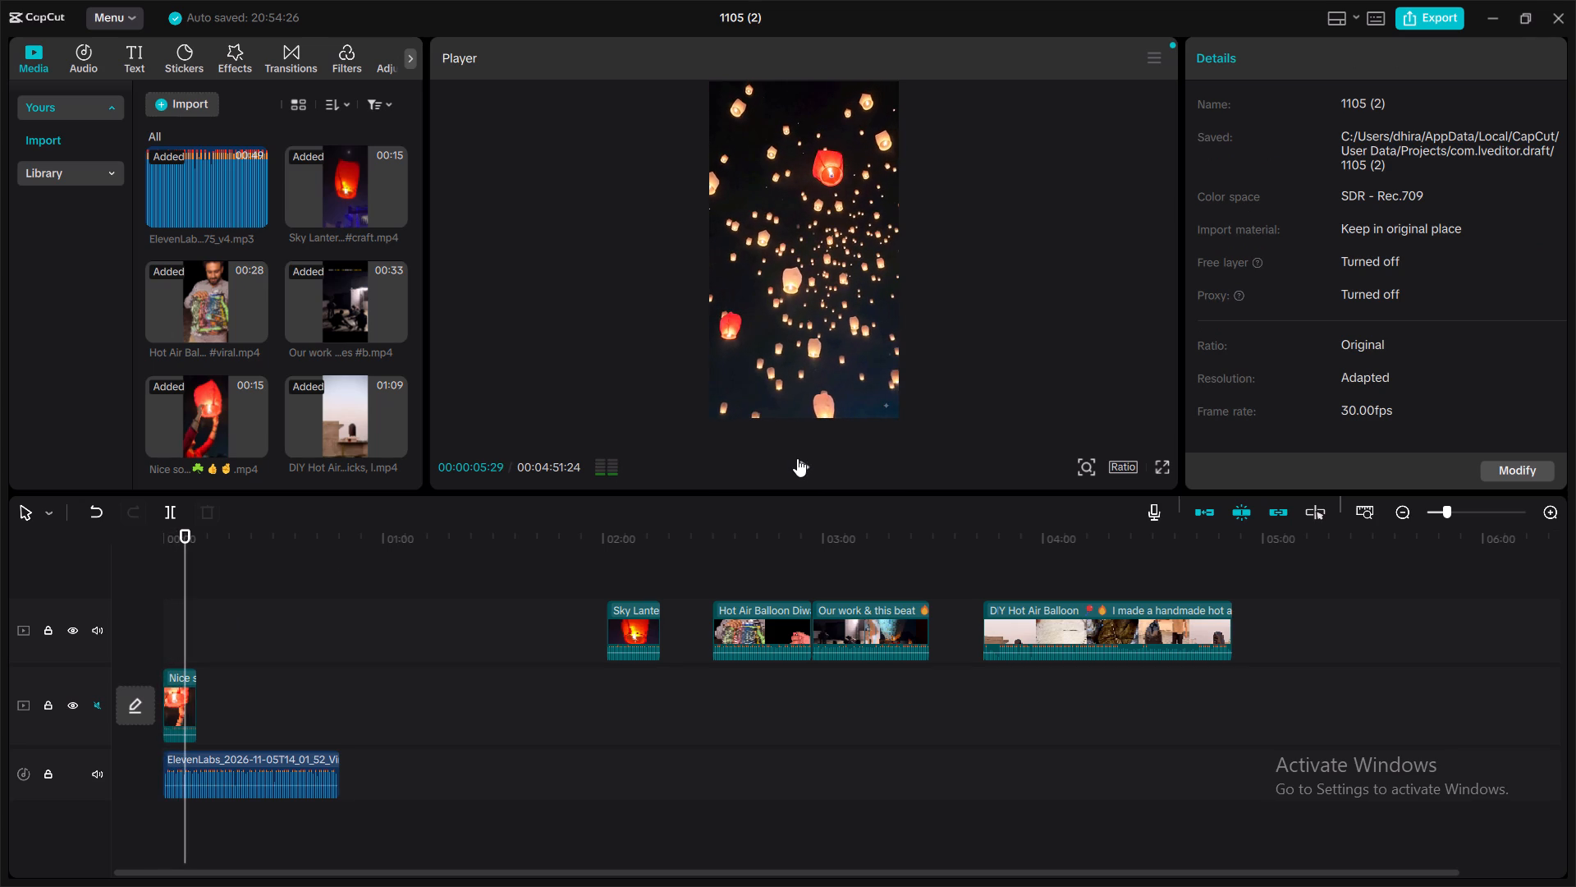
pyautogui.click(797, 458)
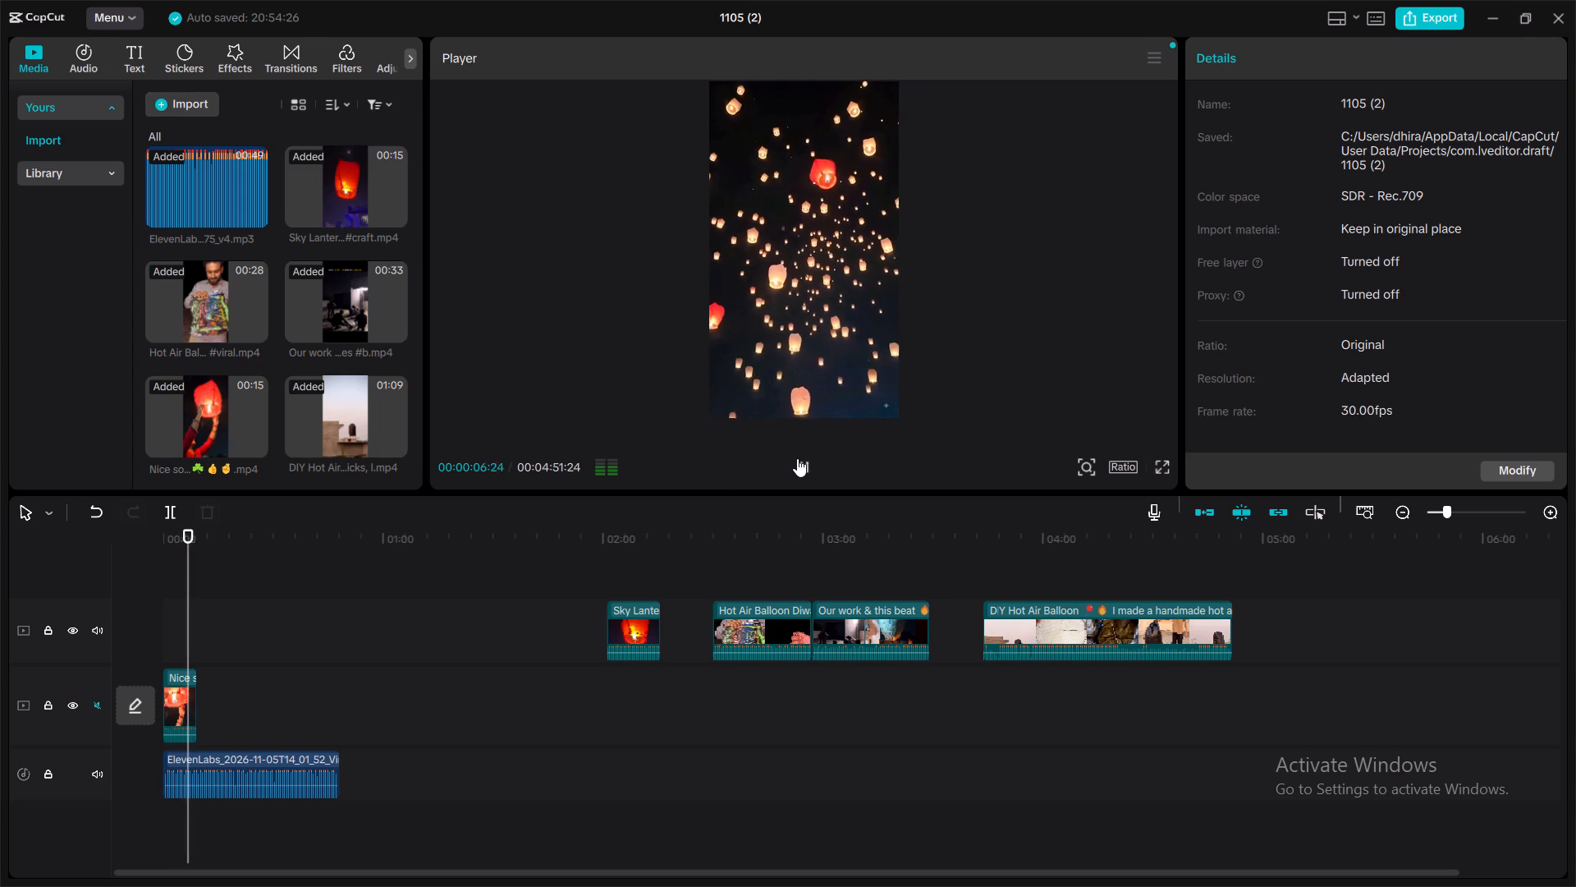
pyautogui.click(797, 458)
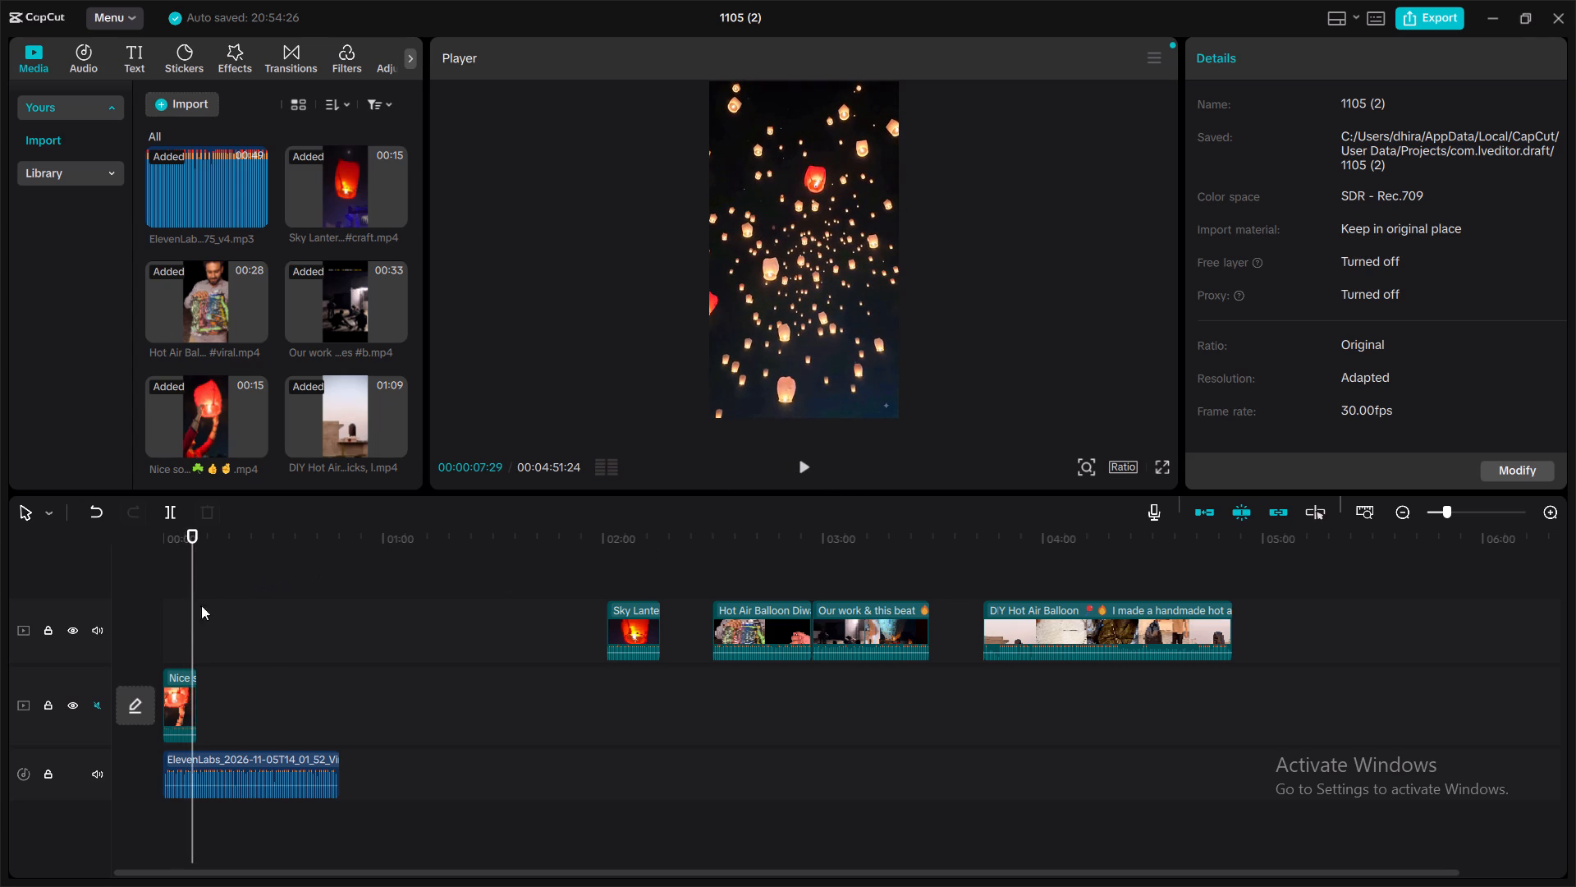
pyautogui.click(181, 616)
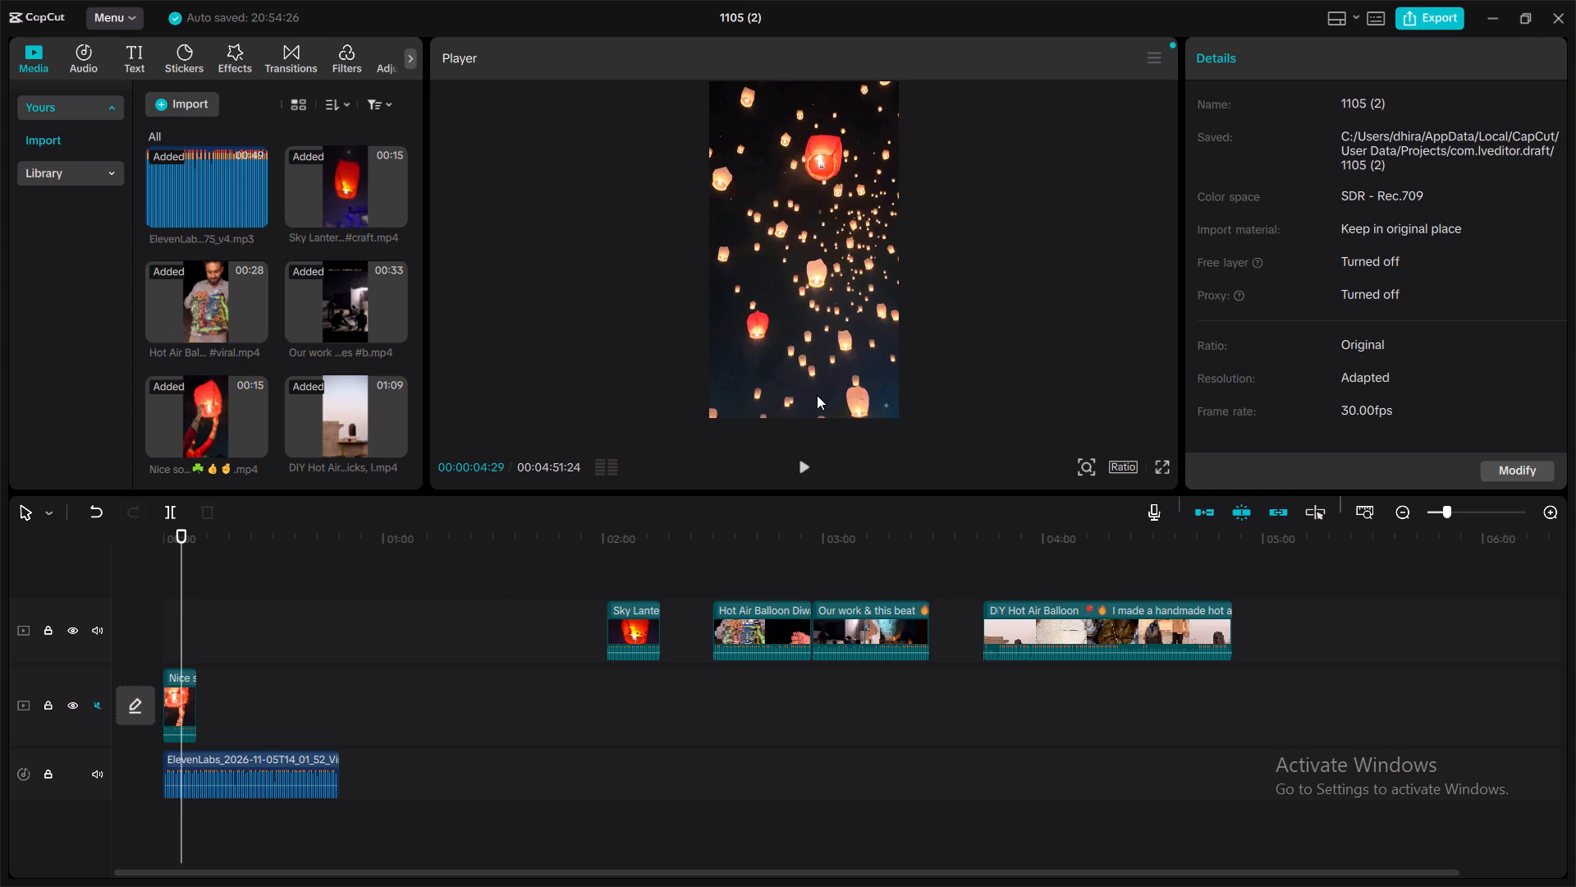
pyautogui.click(806, 471)
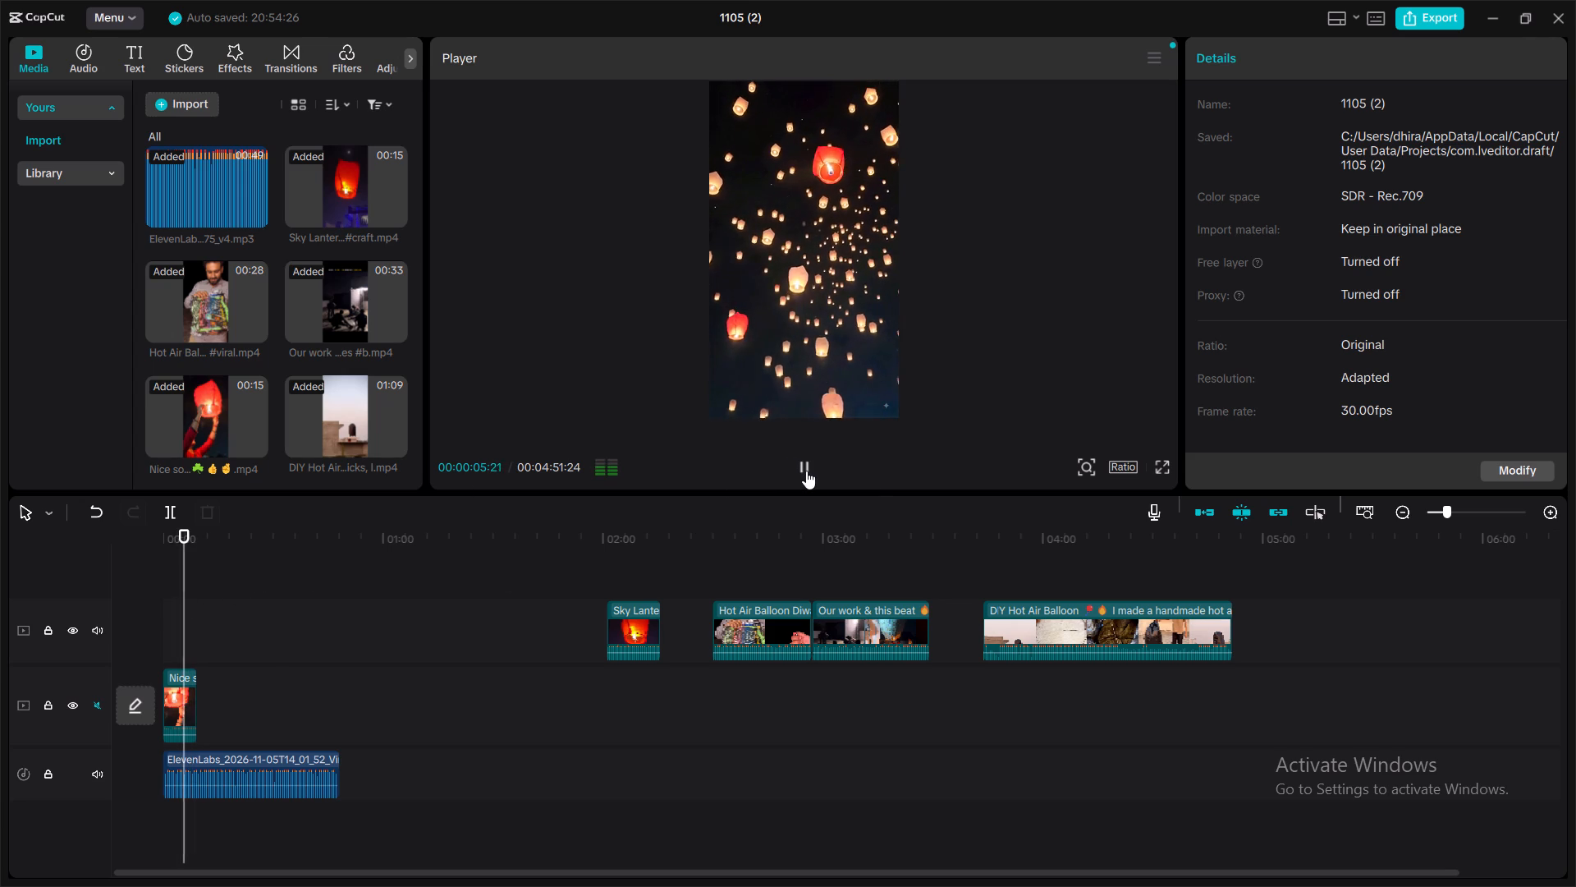
pyautogui.click(806, 471)
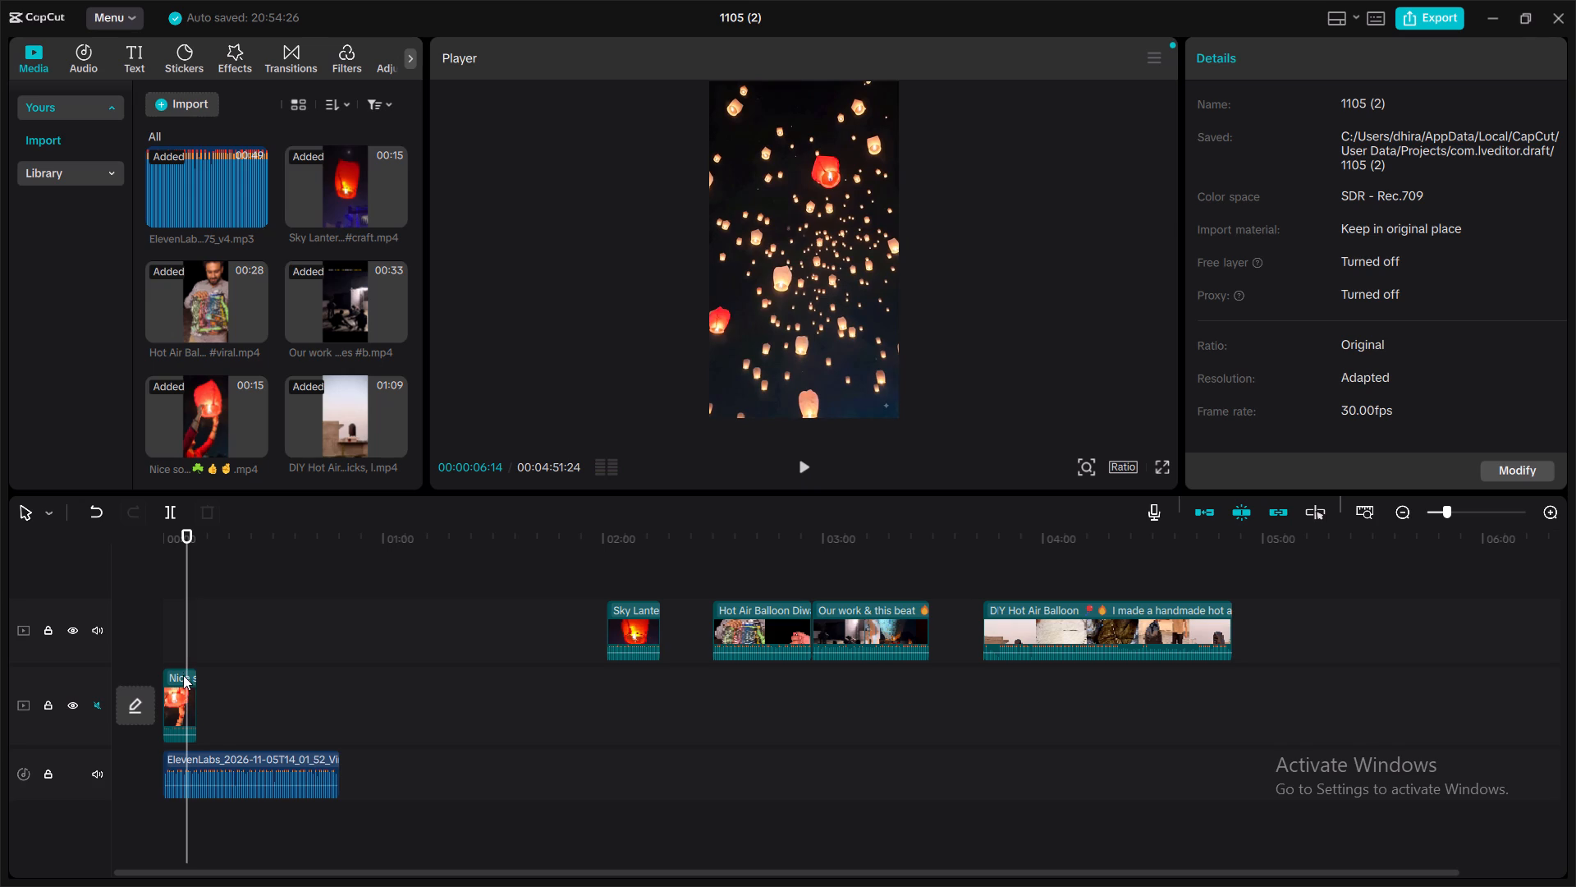
# Replay from about 00:03 to find the cut point and trim the end of the Nice song clip to about 00:06.
pyautogui.moveTo(185, 657); pyautogui.dragTo(174, 653)
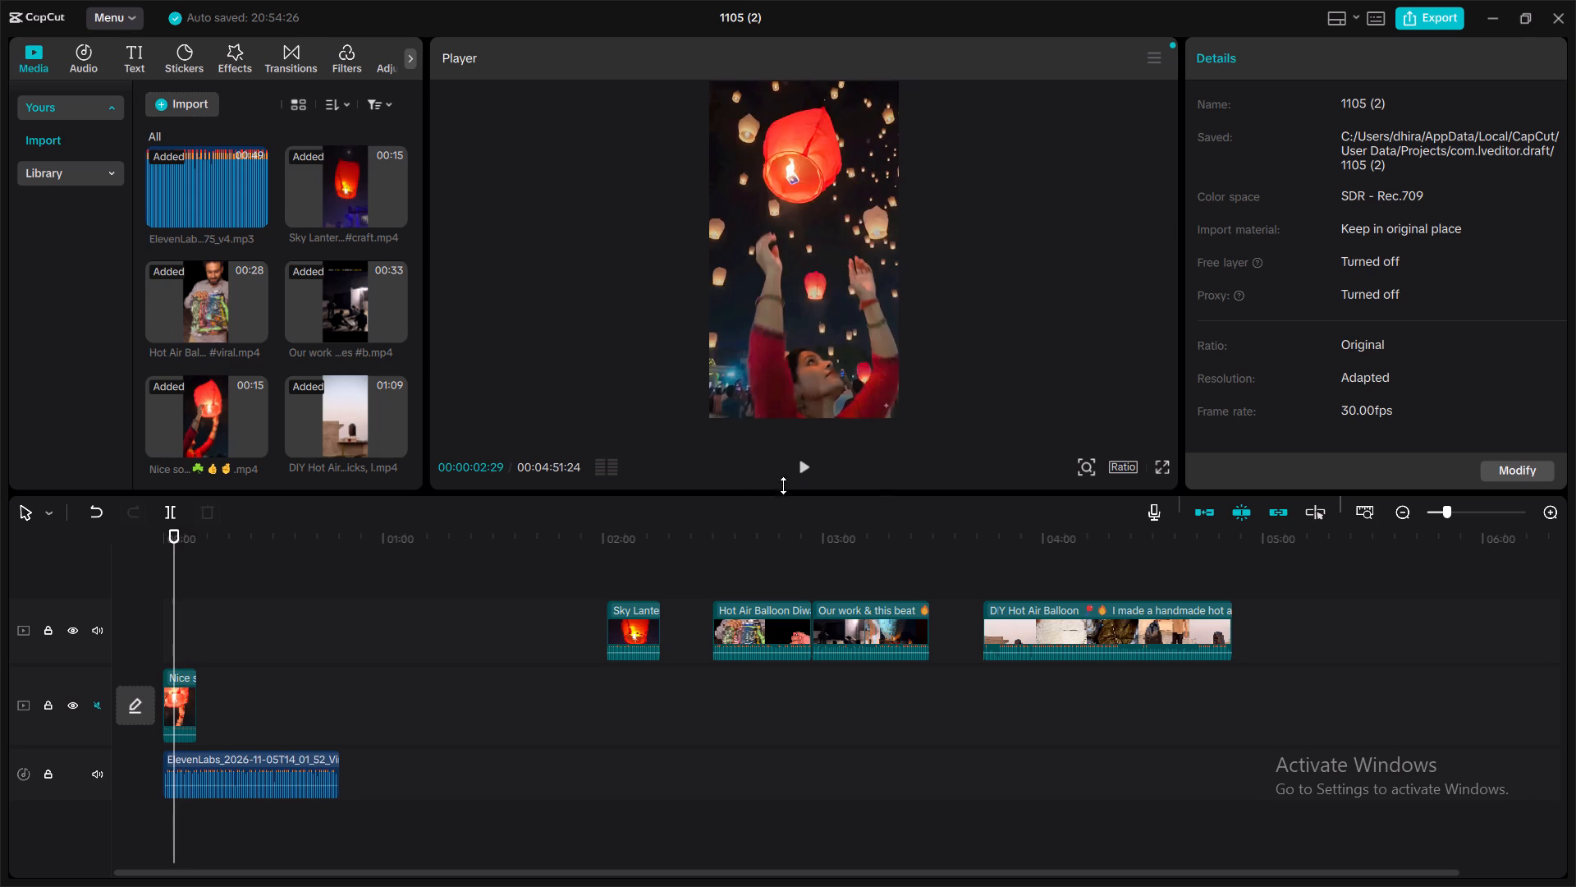
pyautogui.click(806, 465)
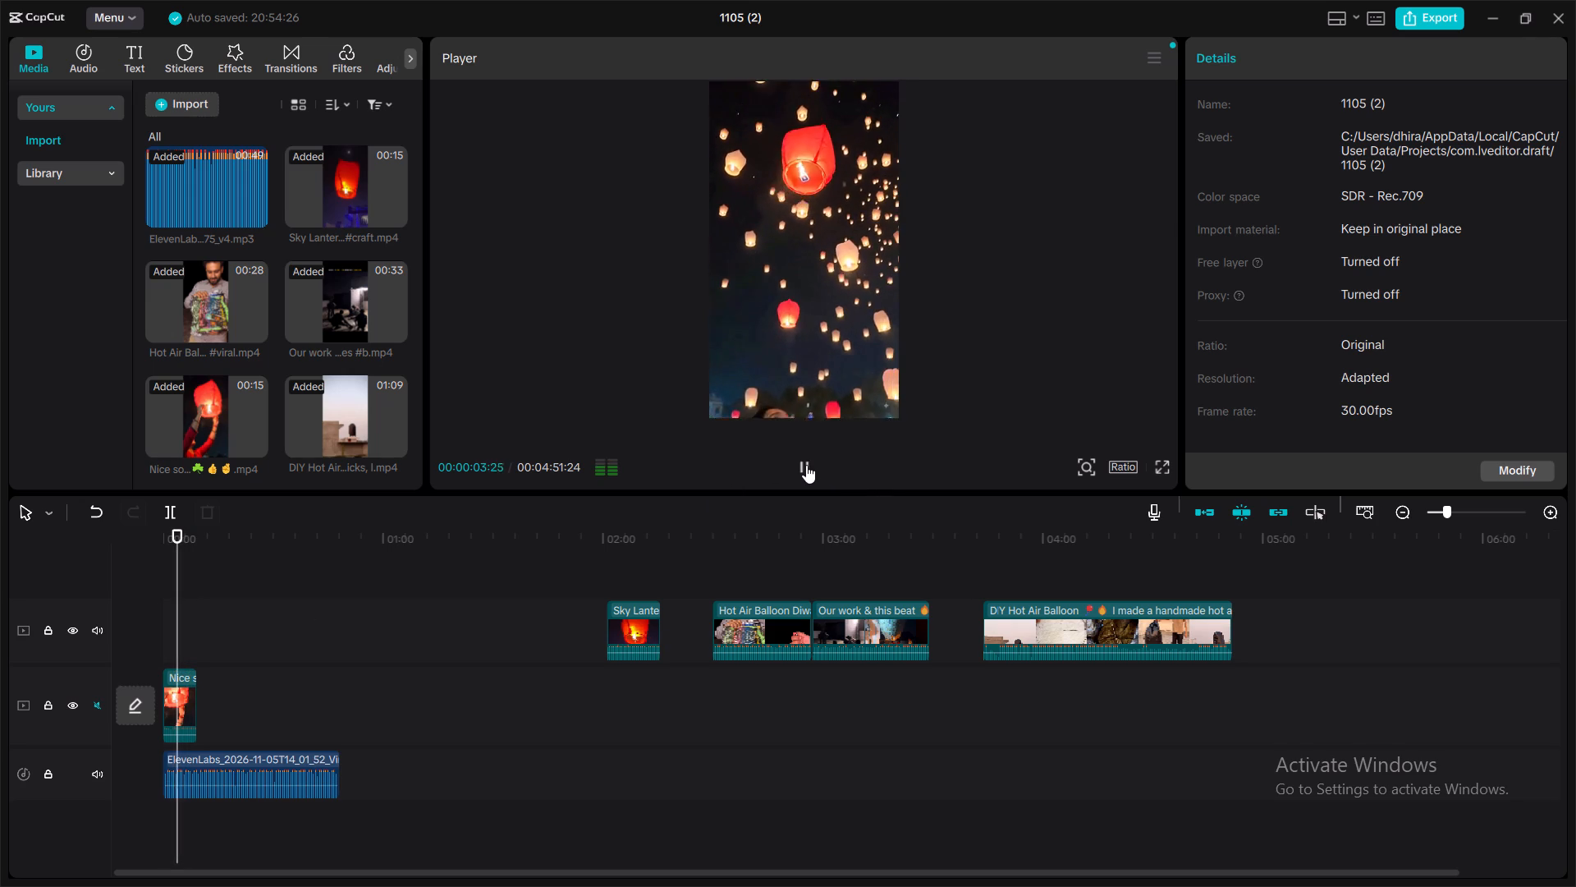
pyautogui.click(806, 465)
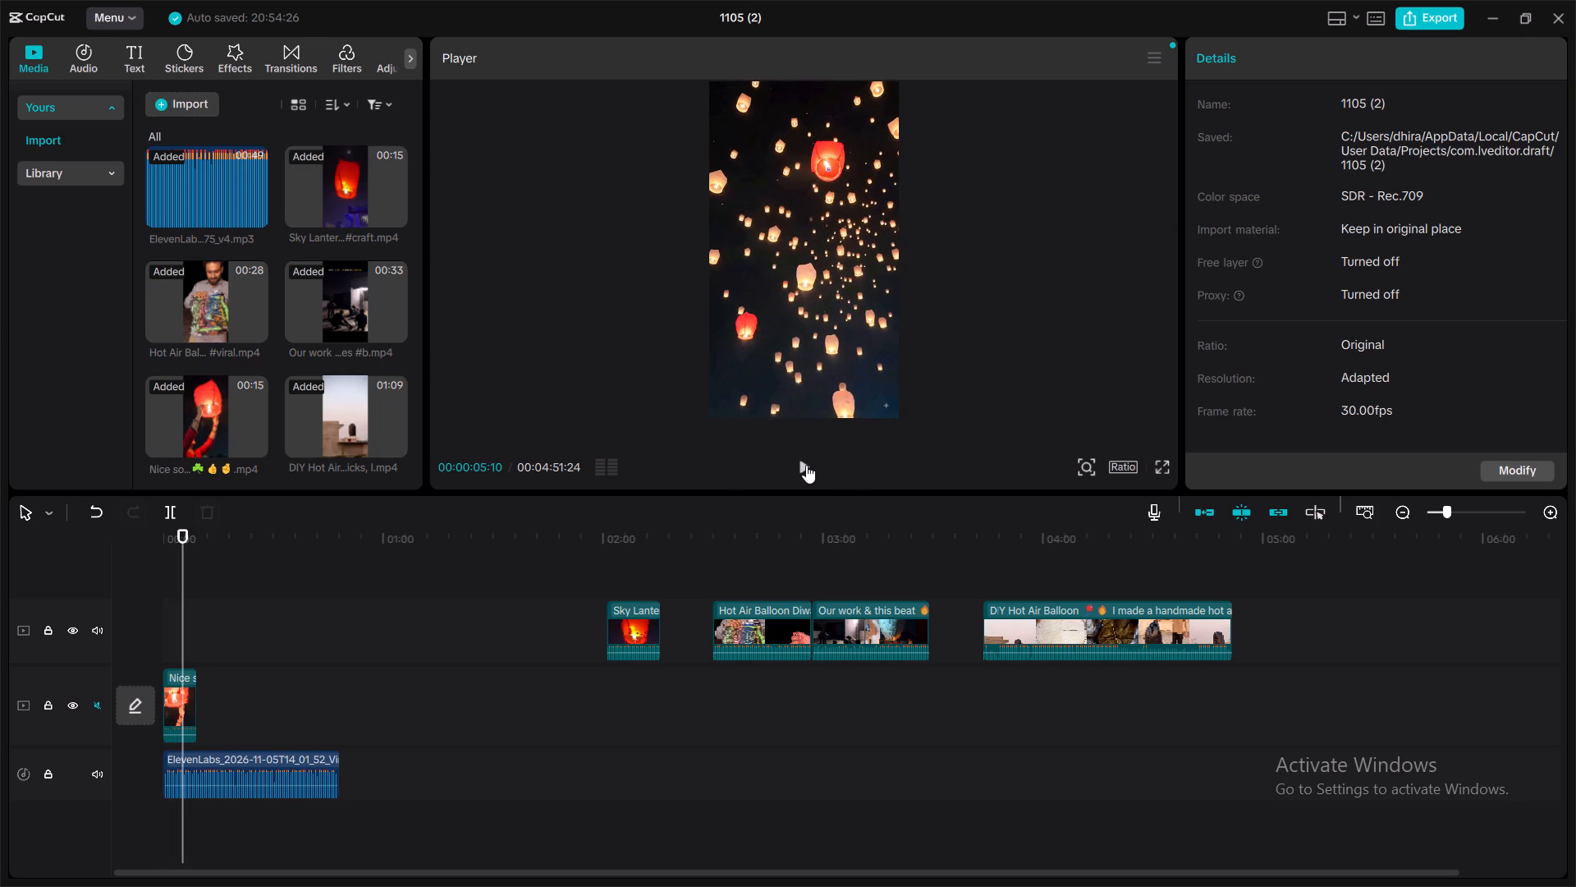
pyautogui.click(806, 465)
pyautogui.click(806, 465)
pyautogui.click(806, 465)
pyautogui.doubleClick(806, 465)
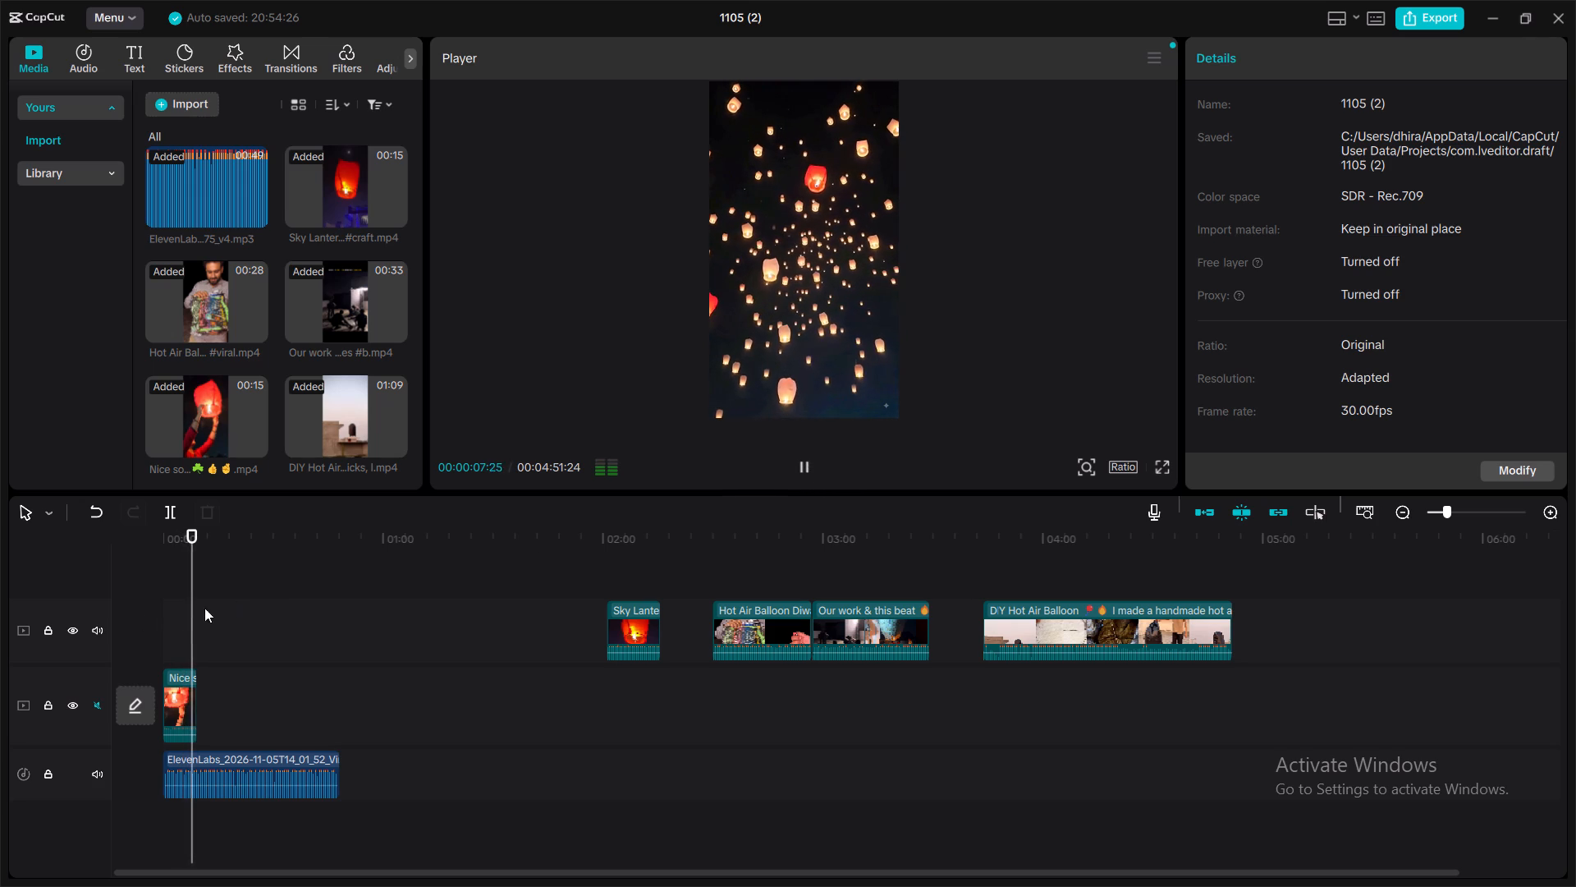
pyautogui.click(184, 623)
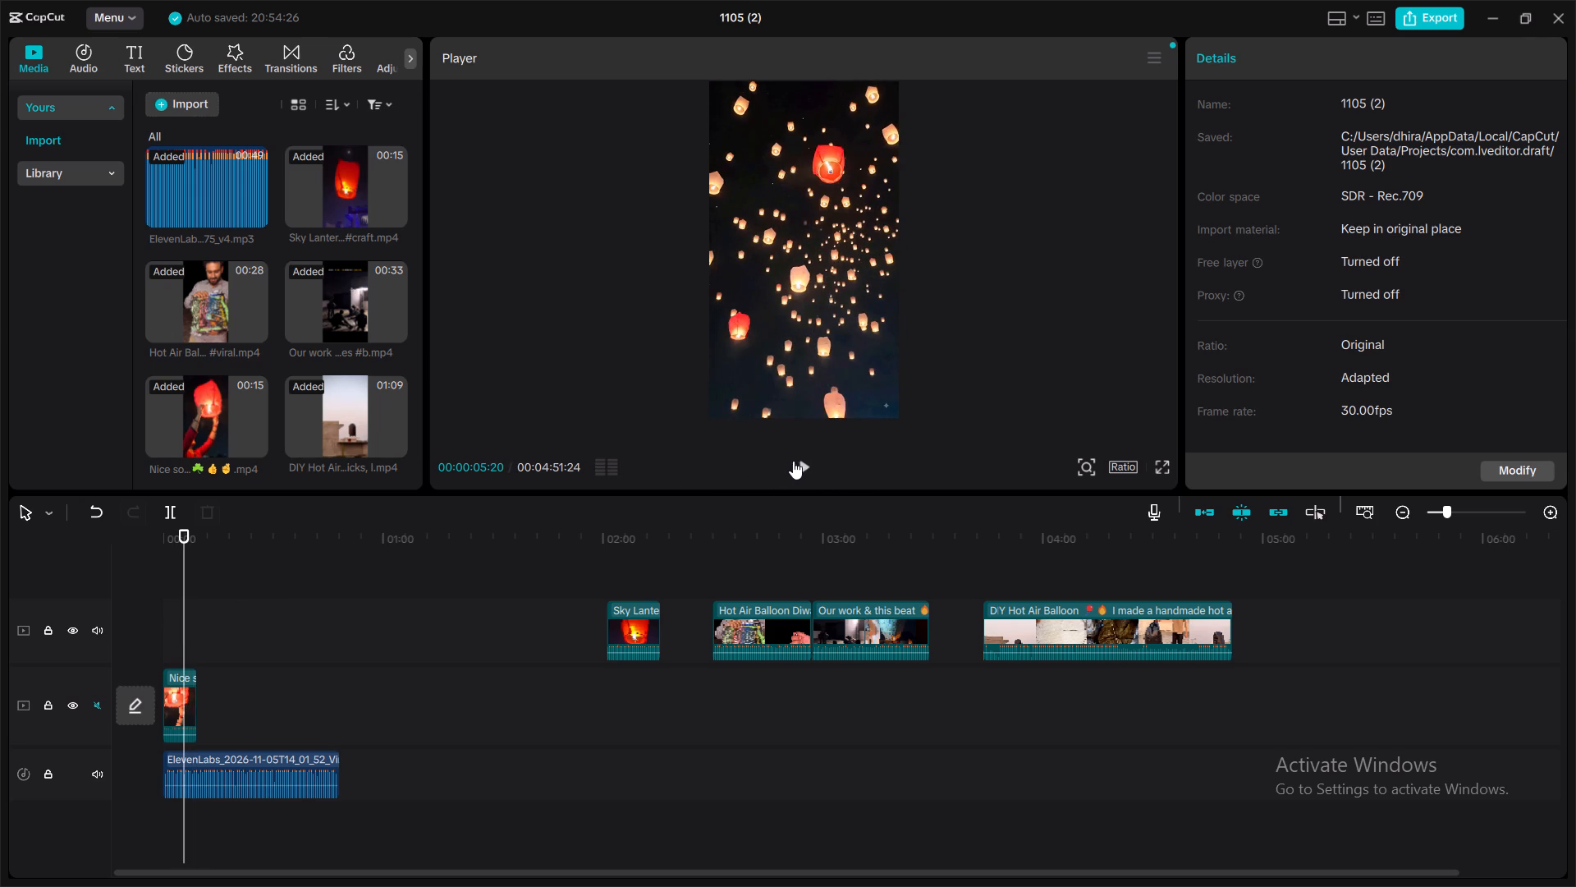
pyautogui.click(804, 461)
pyautogui.click(804, 461)
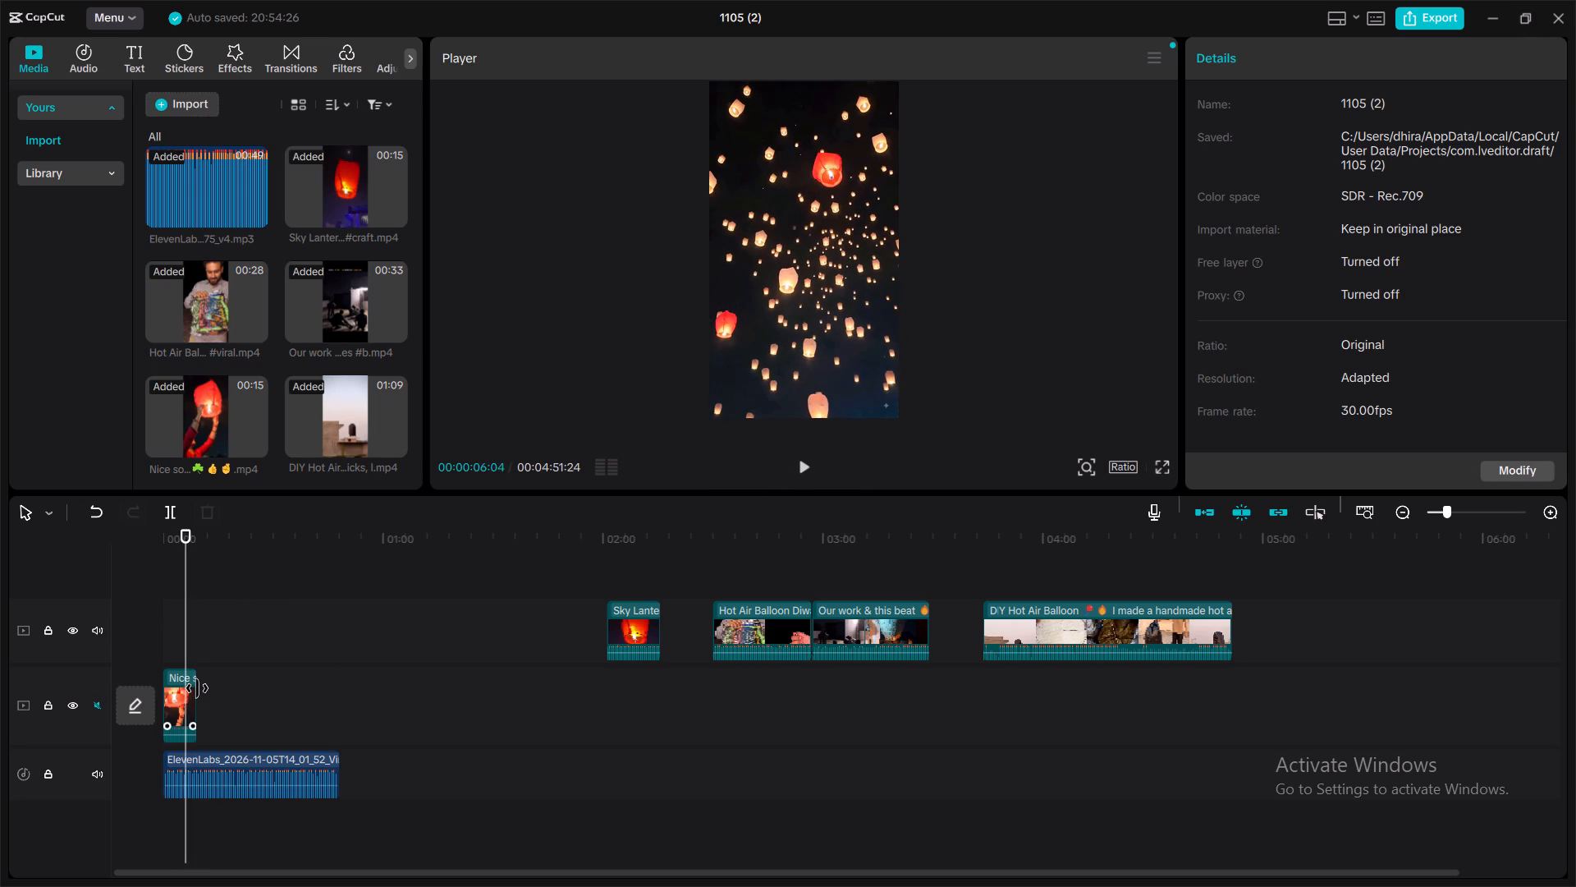
pyautogui.moveTo(197, 688); pyautogui.dragTo(184, 692)
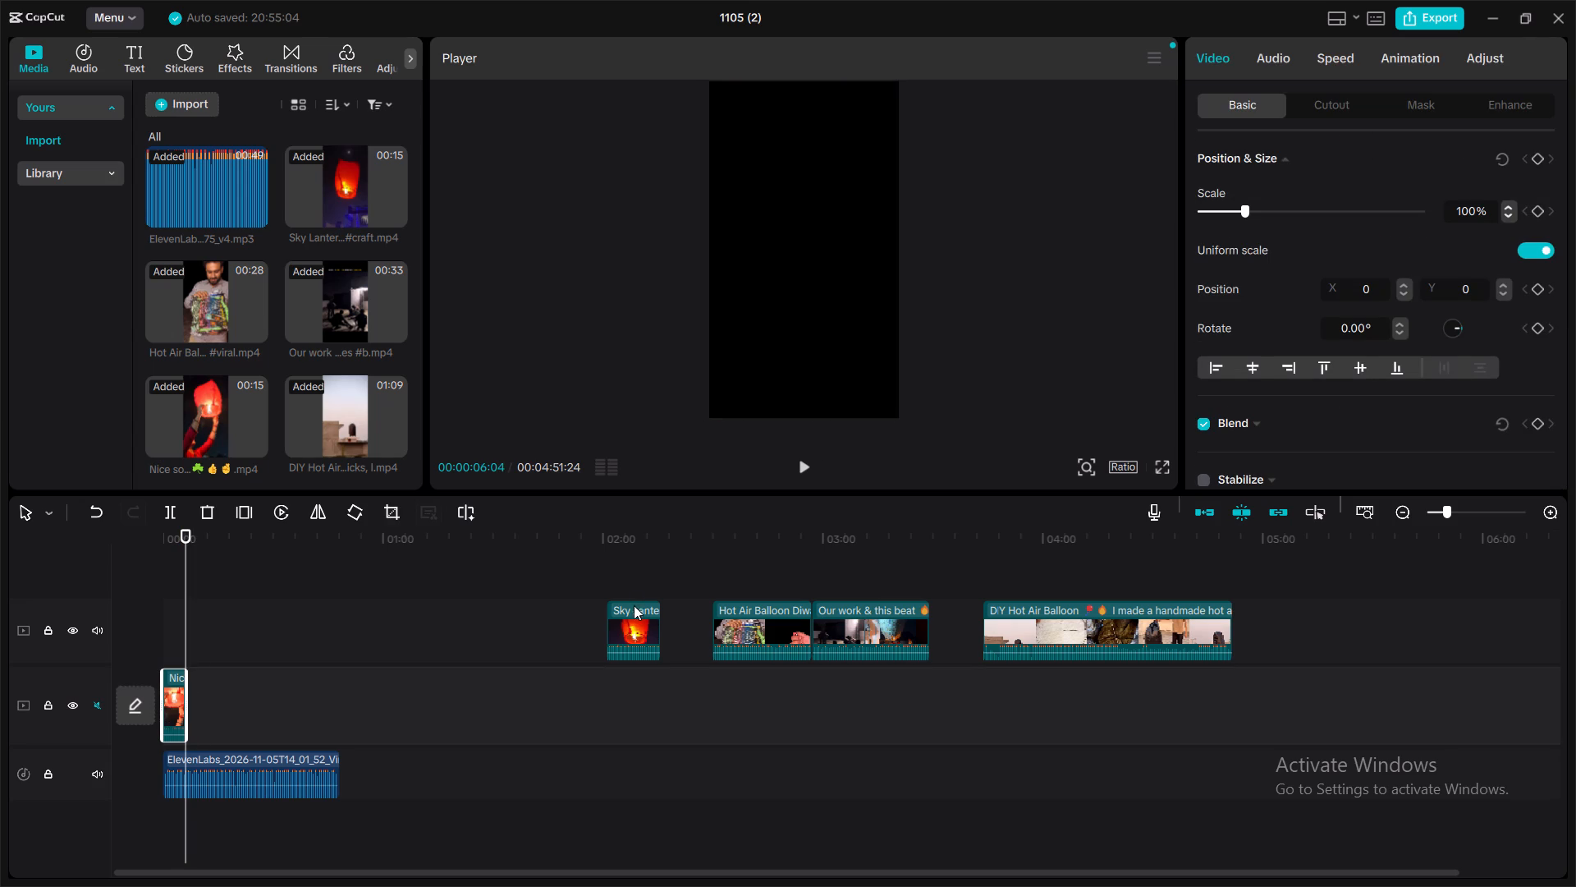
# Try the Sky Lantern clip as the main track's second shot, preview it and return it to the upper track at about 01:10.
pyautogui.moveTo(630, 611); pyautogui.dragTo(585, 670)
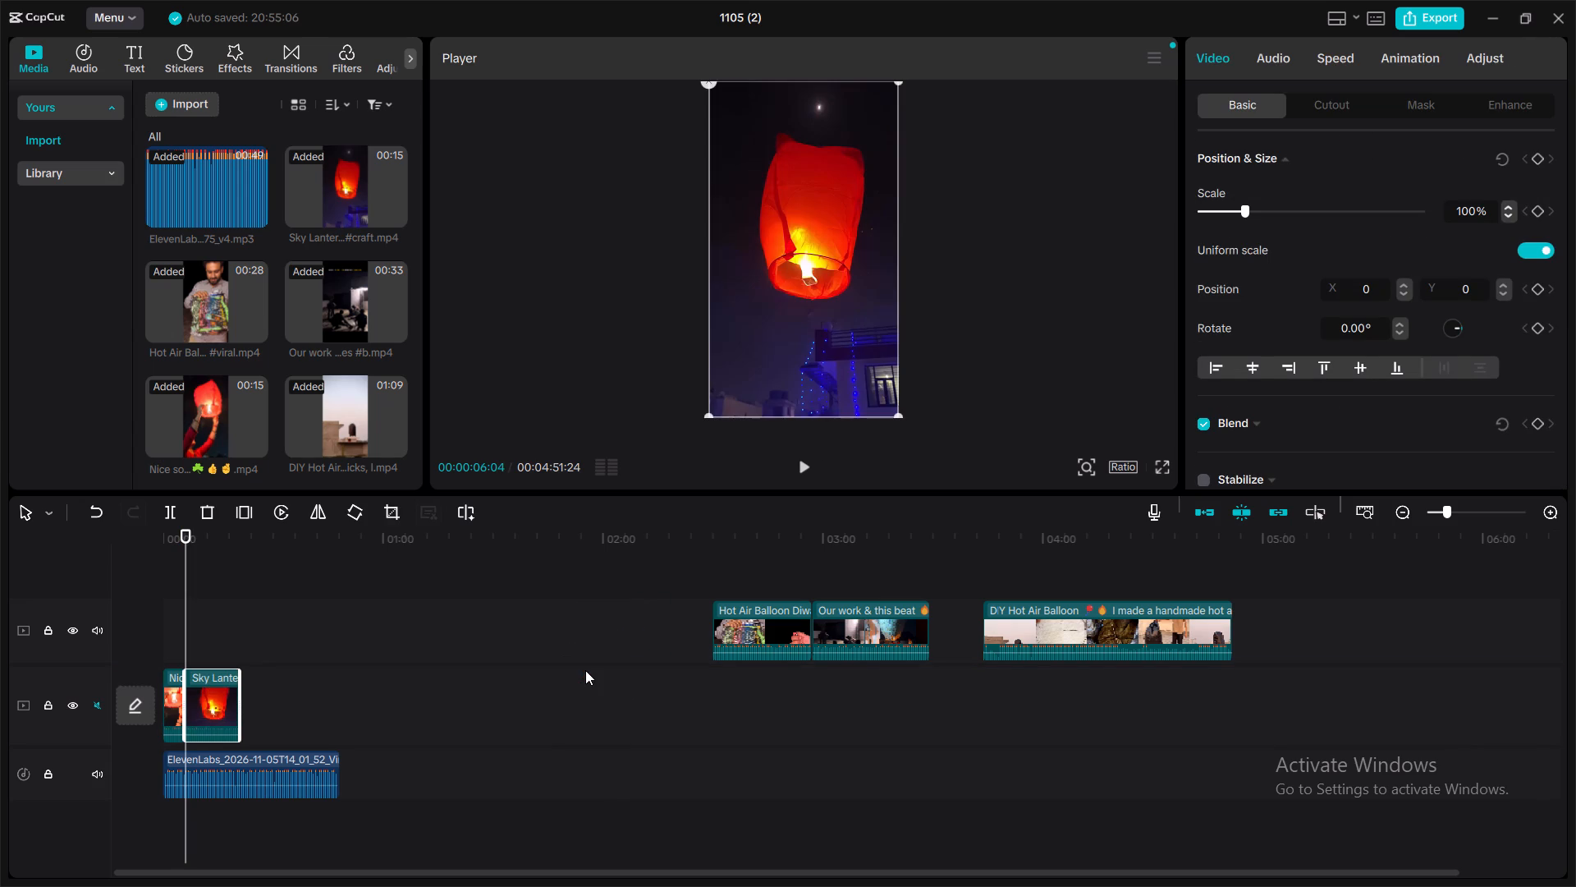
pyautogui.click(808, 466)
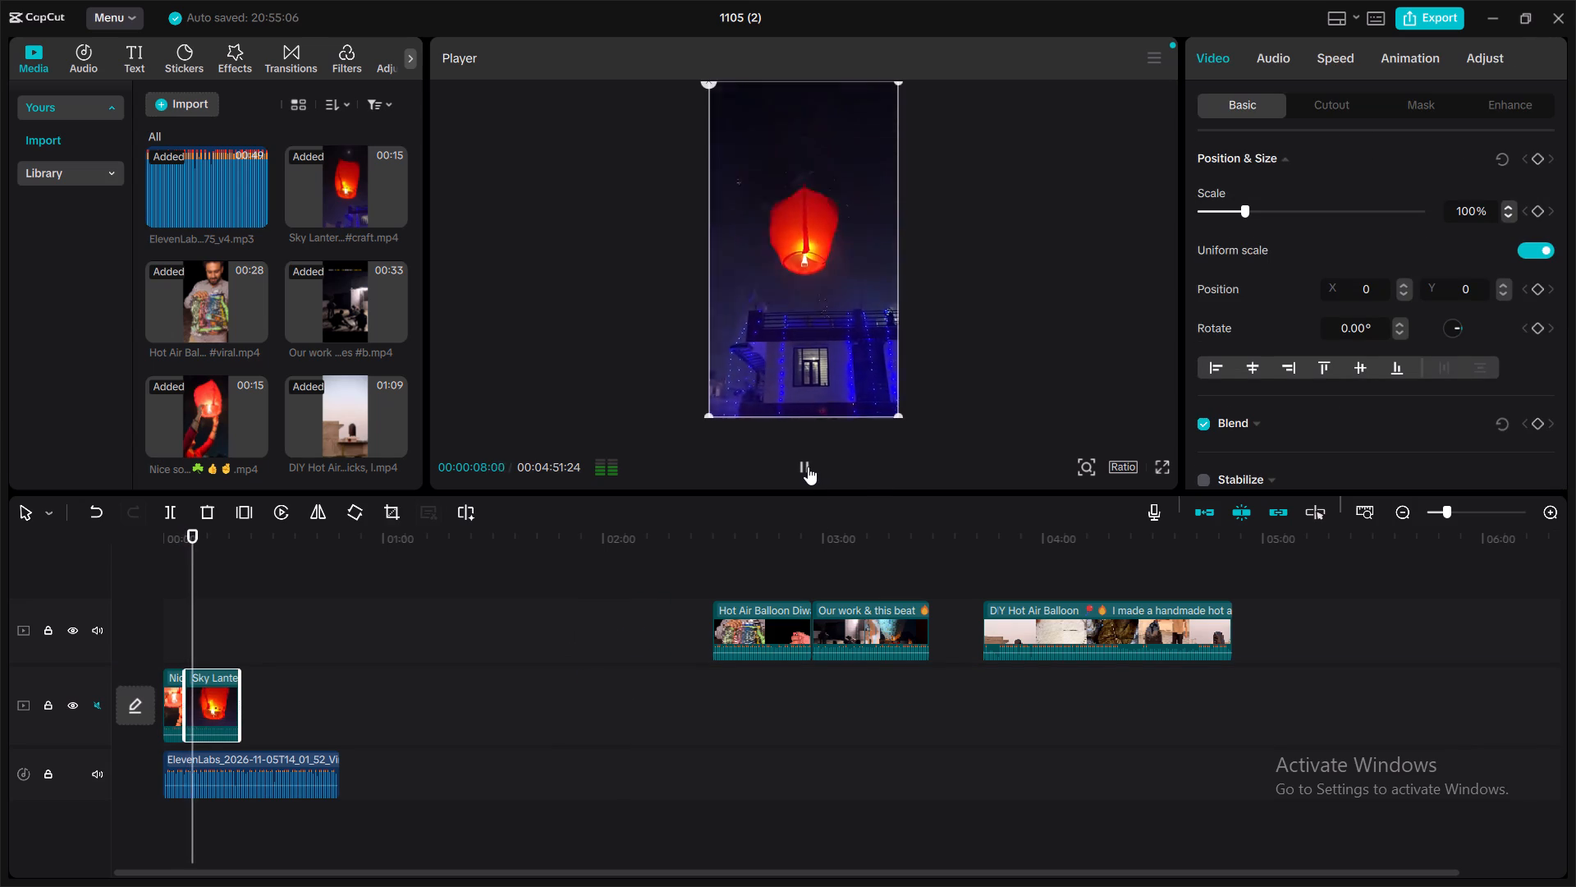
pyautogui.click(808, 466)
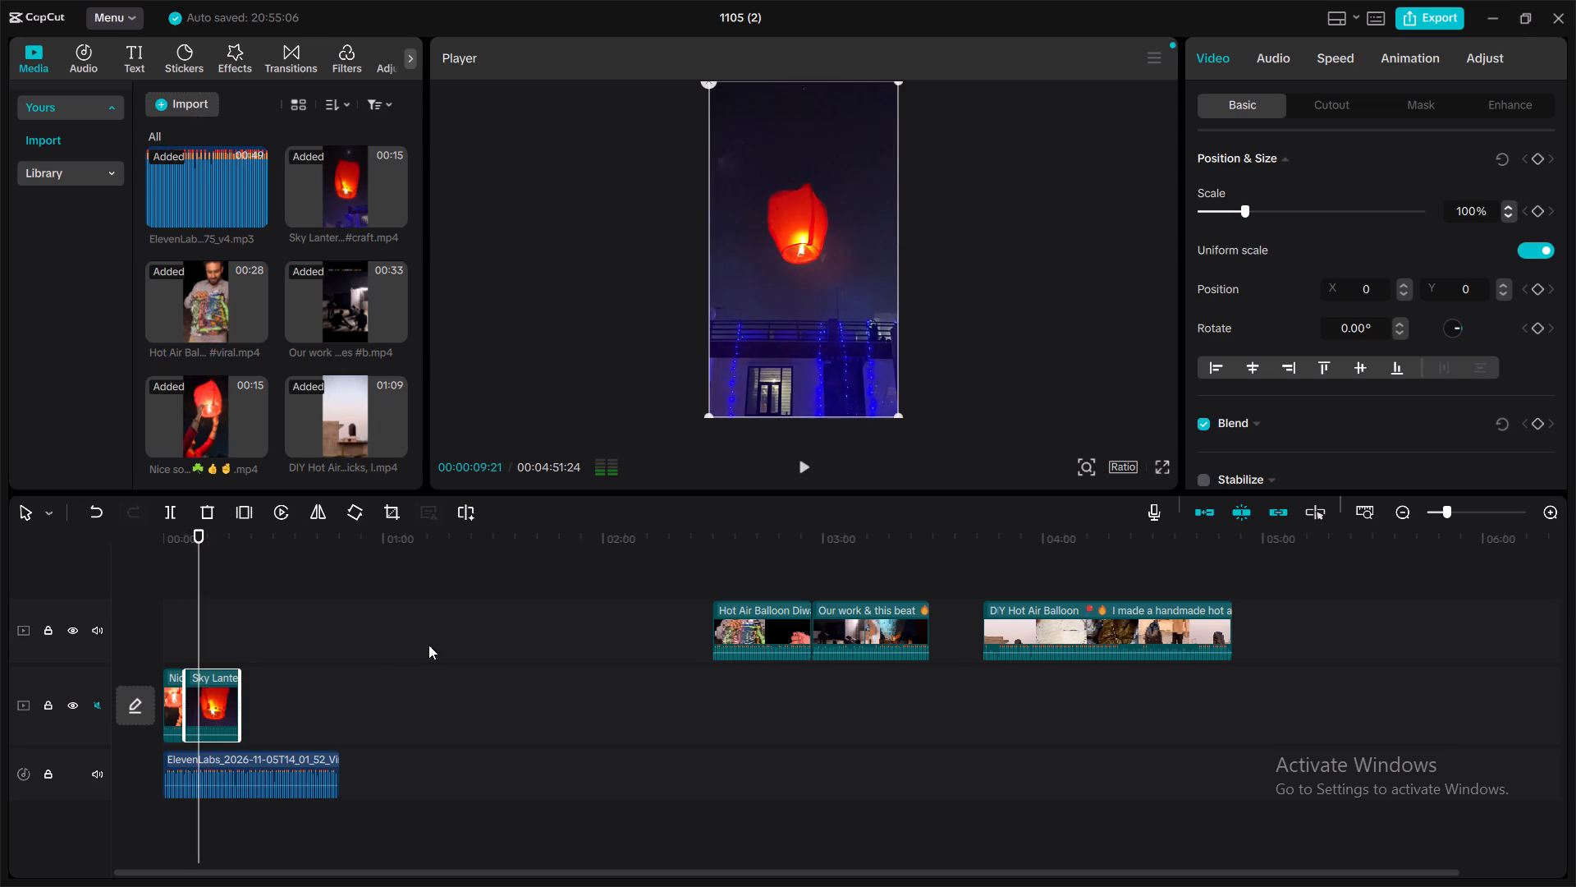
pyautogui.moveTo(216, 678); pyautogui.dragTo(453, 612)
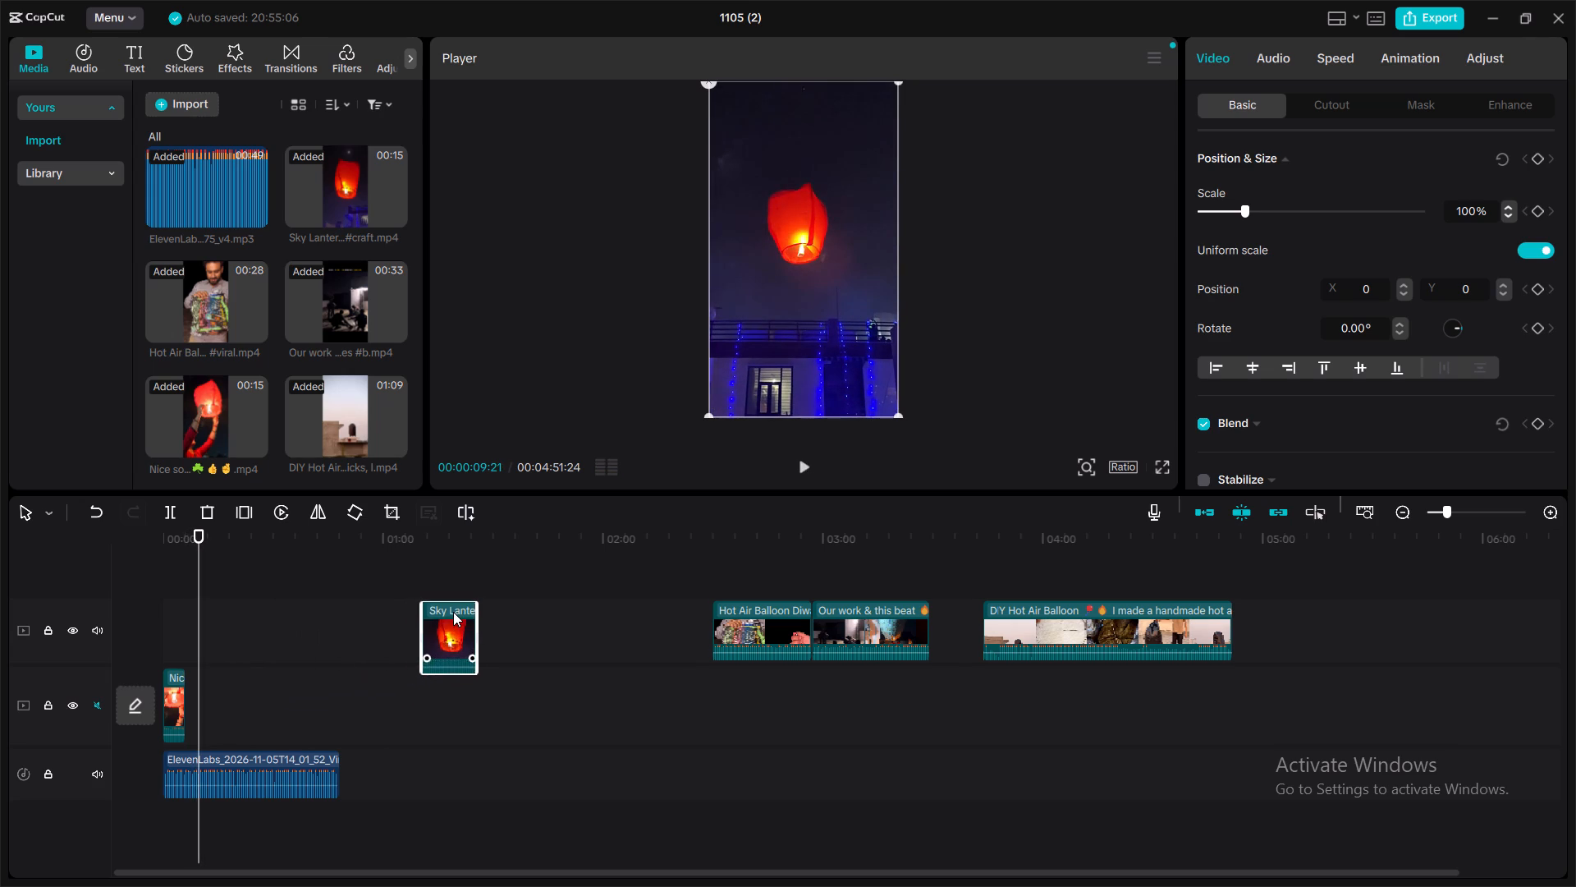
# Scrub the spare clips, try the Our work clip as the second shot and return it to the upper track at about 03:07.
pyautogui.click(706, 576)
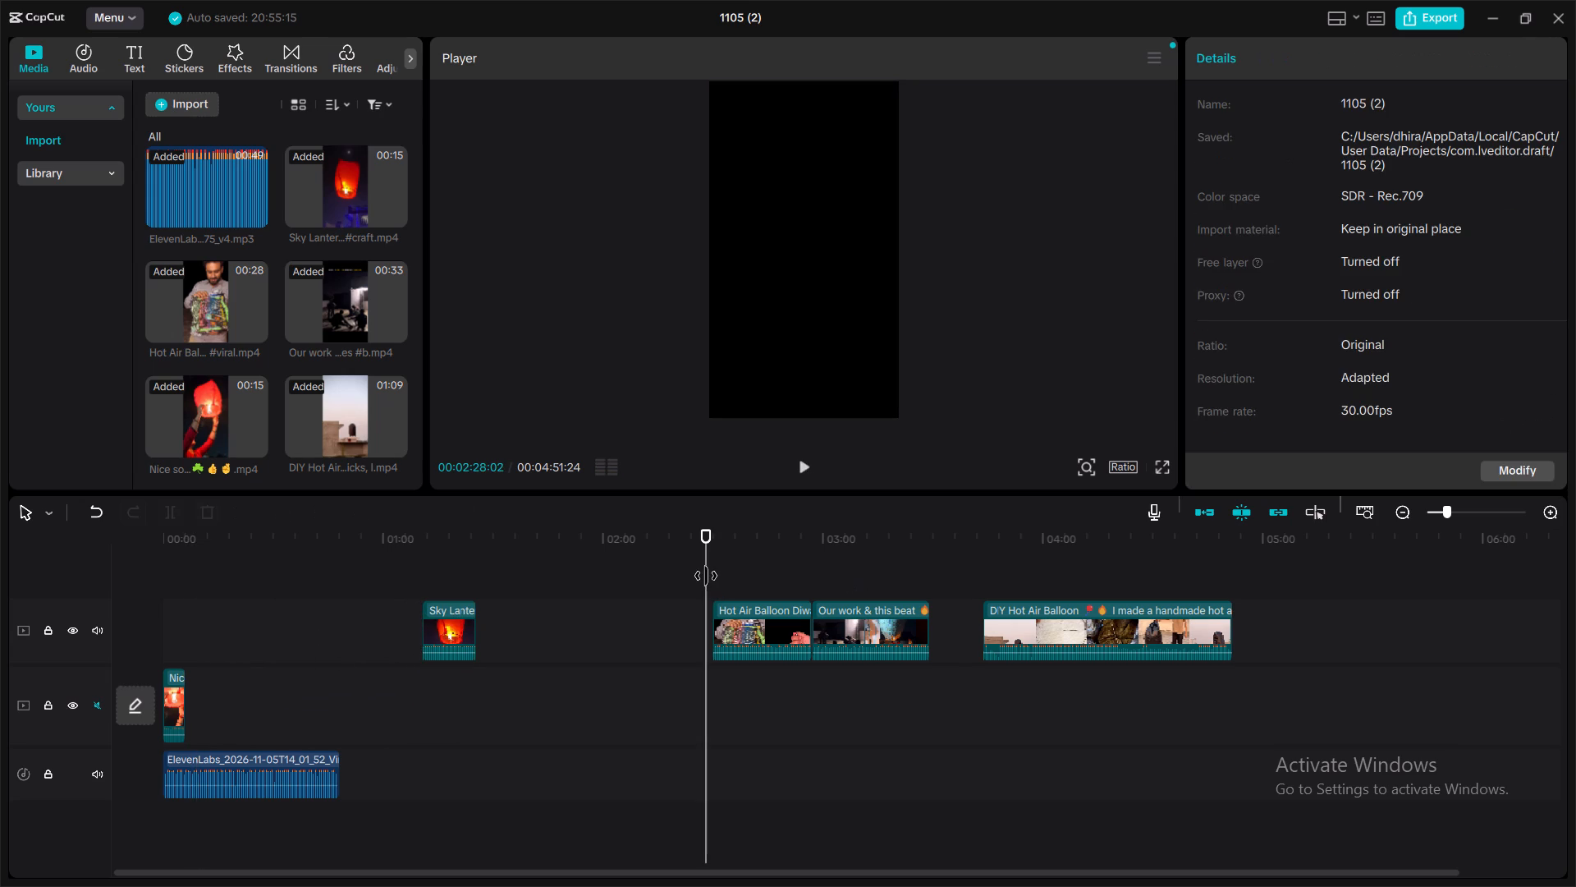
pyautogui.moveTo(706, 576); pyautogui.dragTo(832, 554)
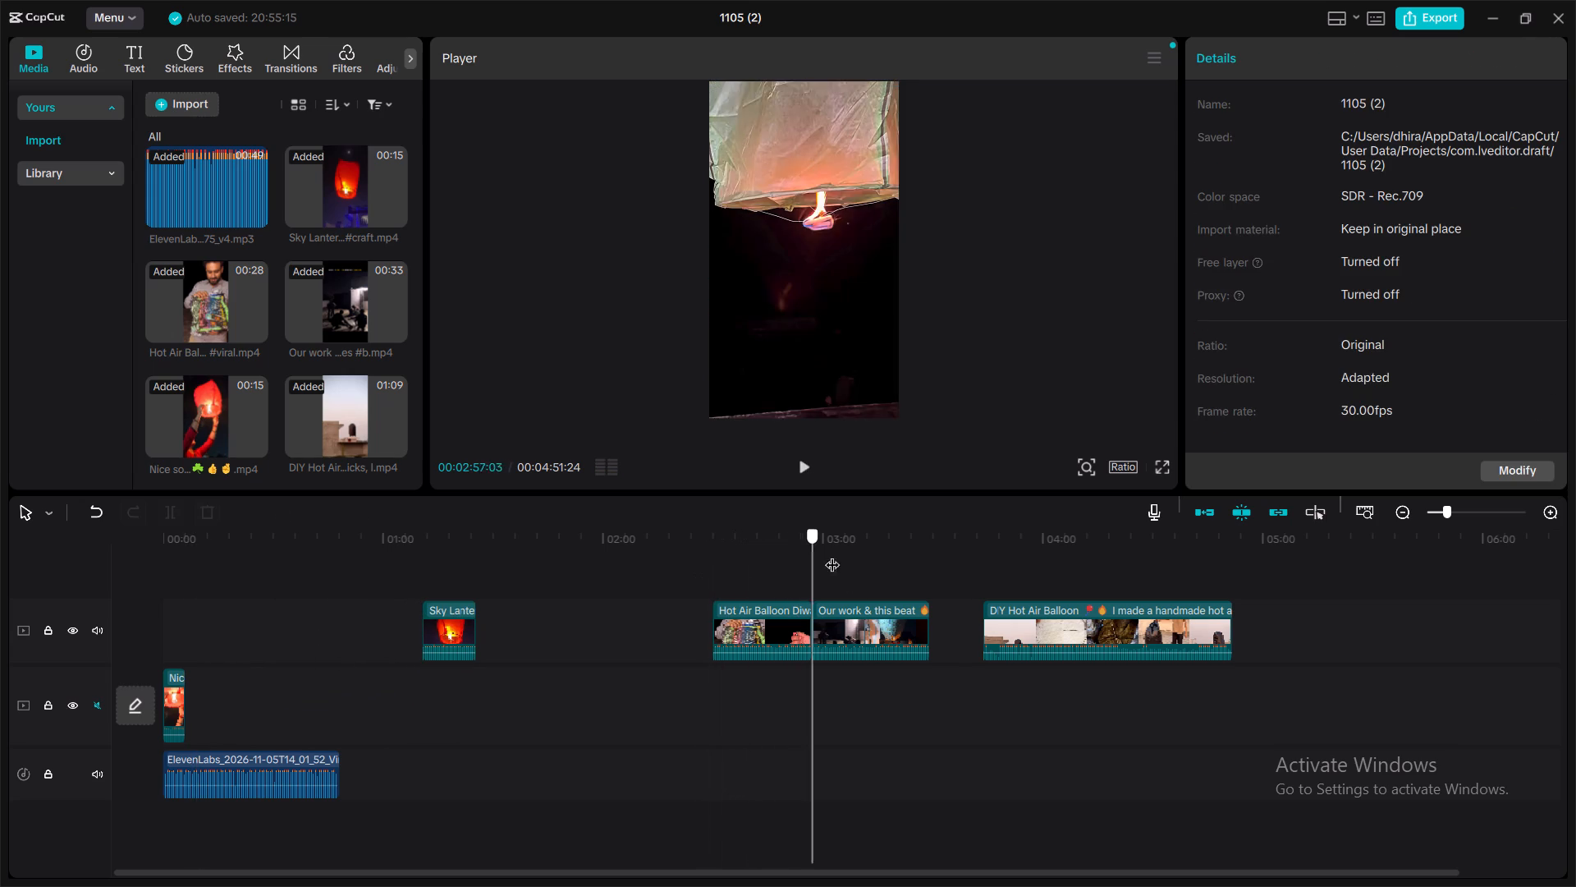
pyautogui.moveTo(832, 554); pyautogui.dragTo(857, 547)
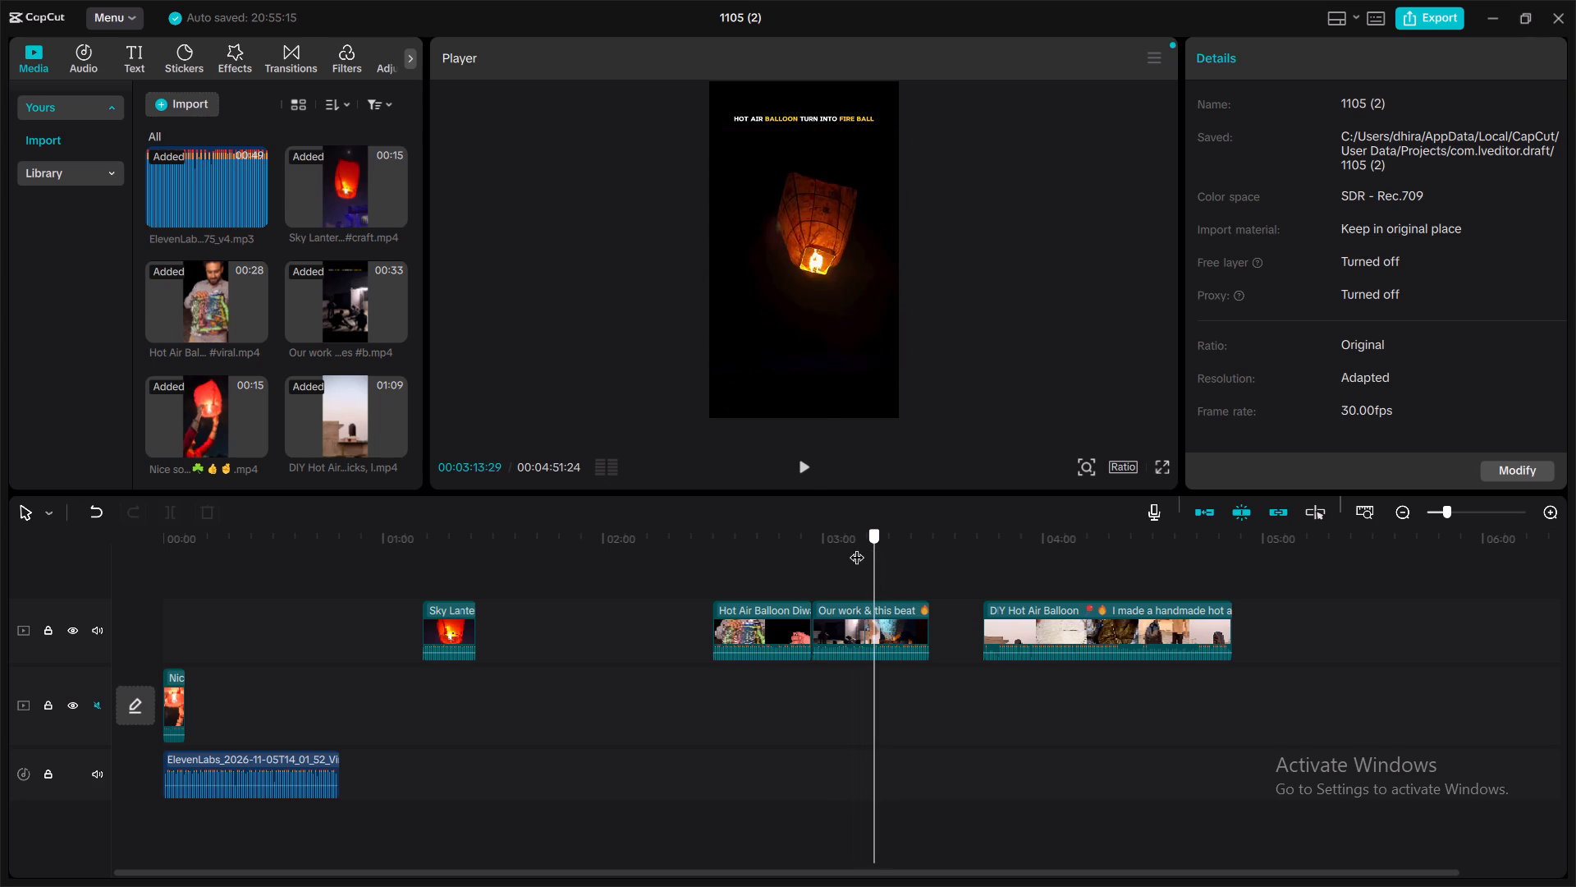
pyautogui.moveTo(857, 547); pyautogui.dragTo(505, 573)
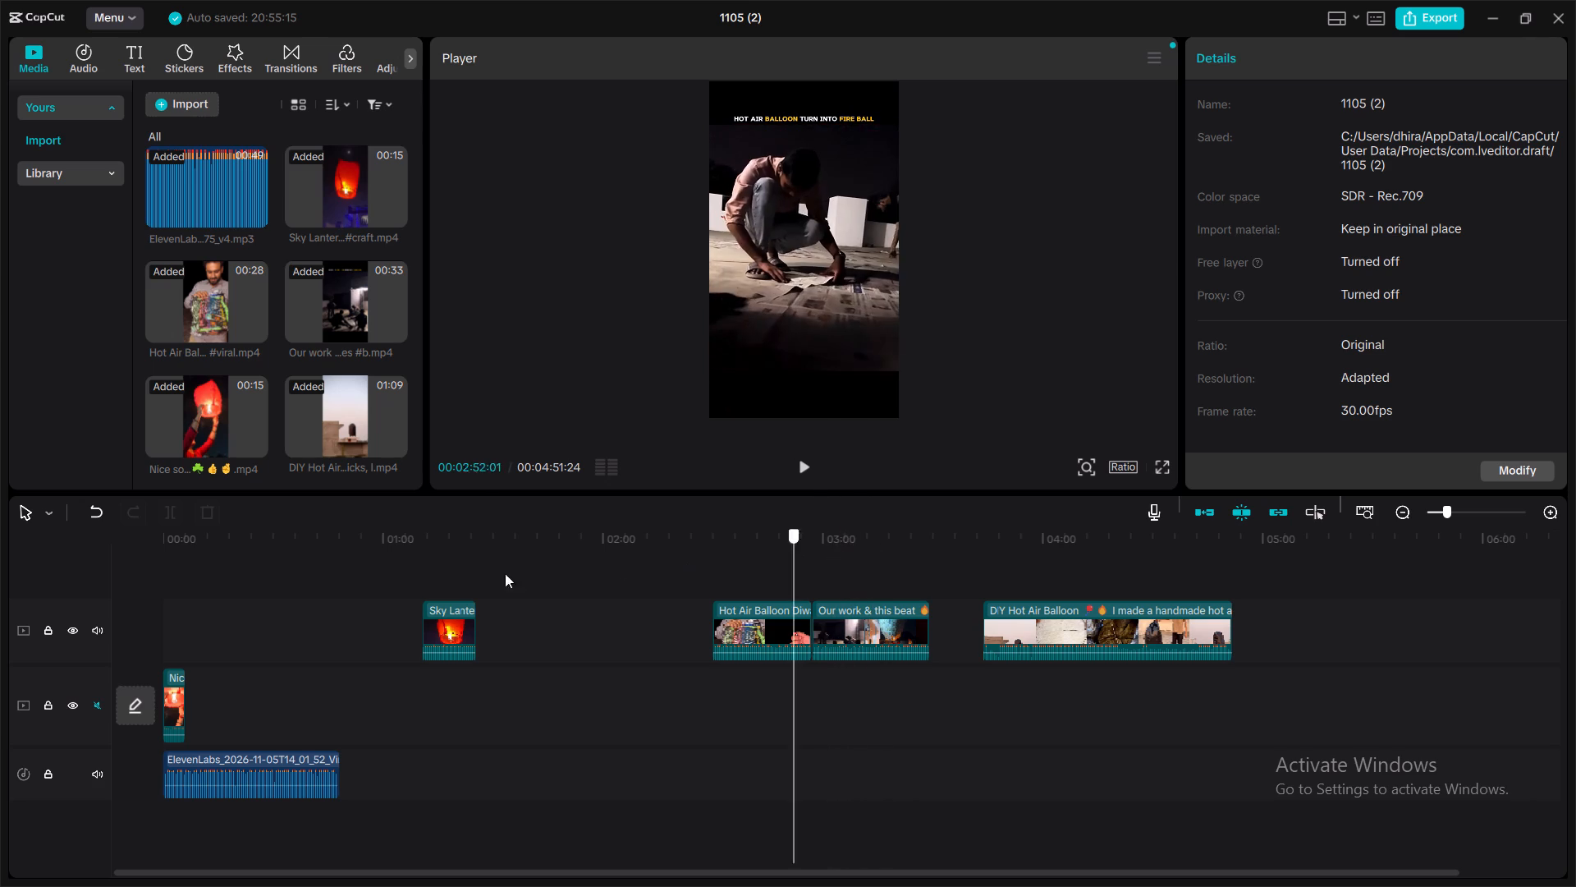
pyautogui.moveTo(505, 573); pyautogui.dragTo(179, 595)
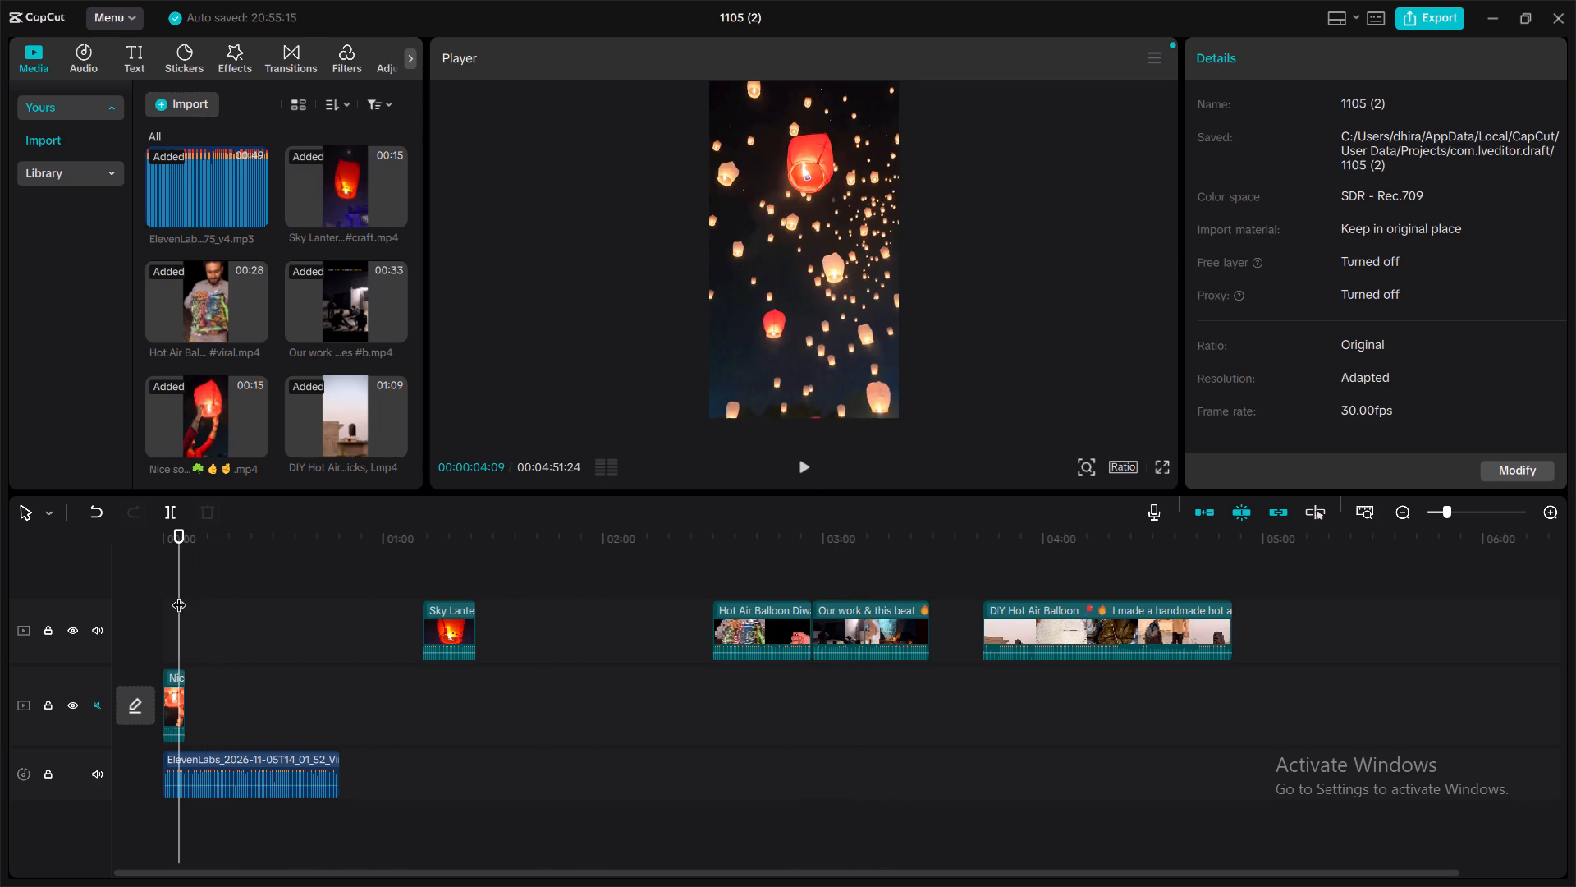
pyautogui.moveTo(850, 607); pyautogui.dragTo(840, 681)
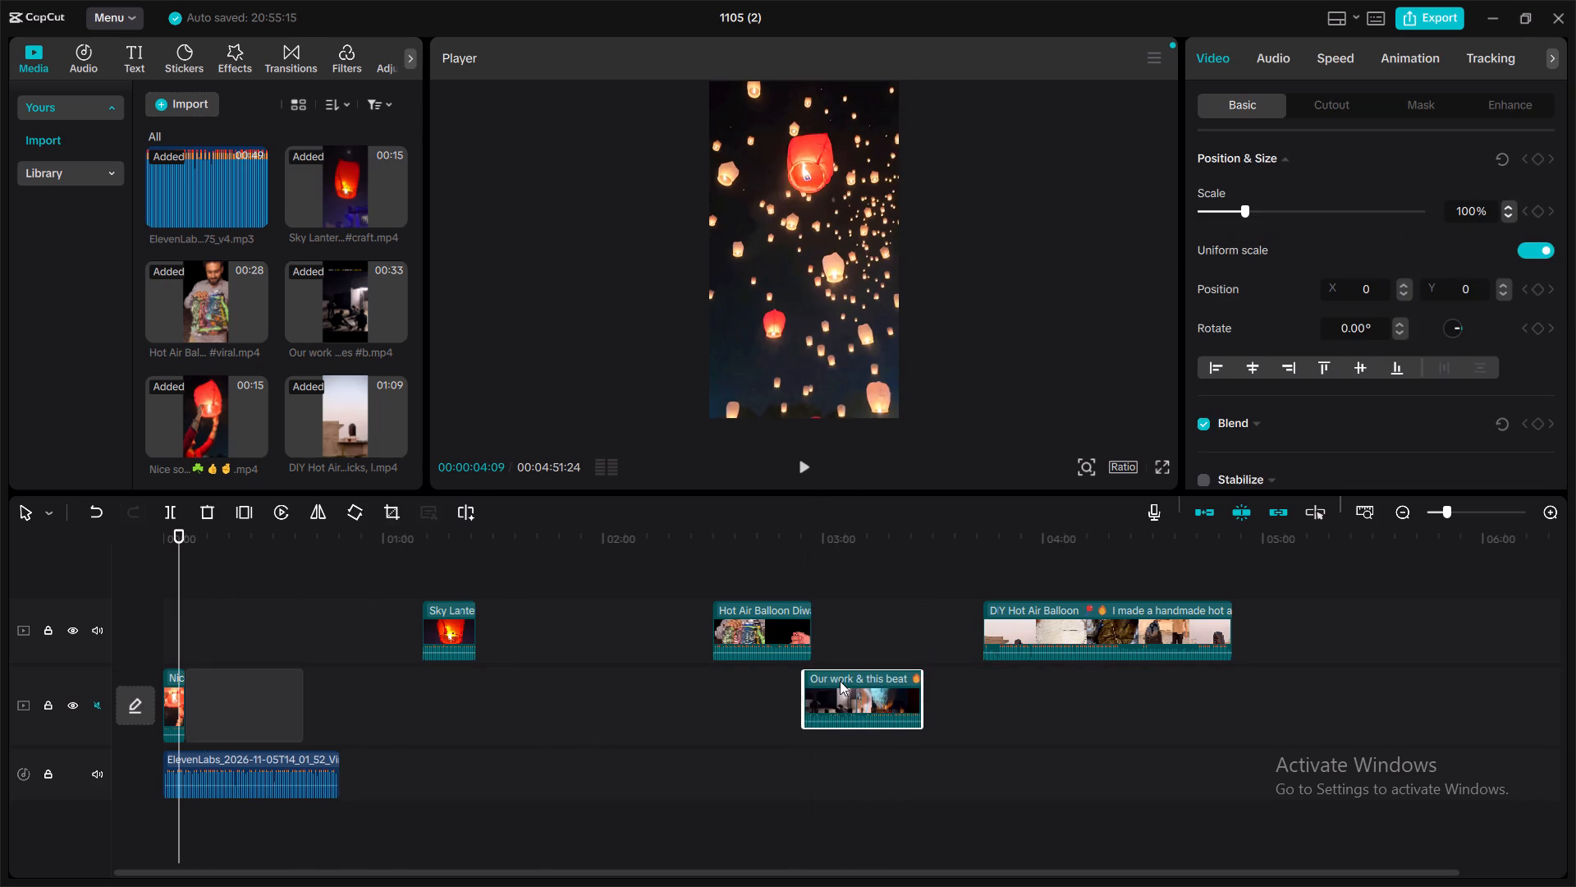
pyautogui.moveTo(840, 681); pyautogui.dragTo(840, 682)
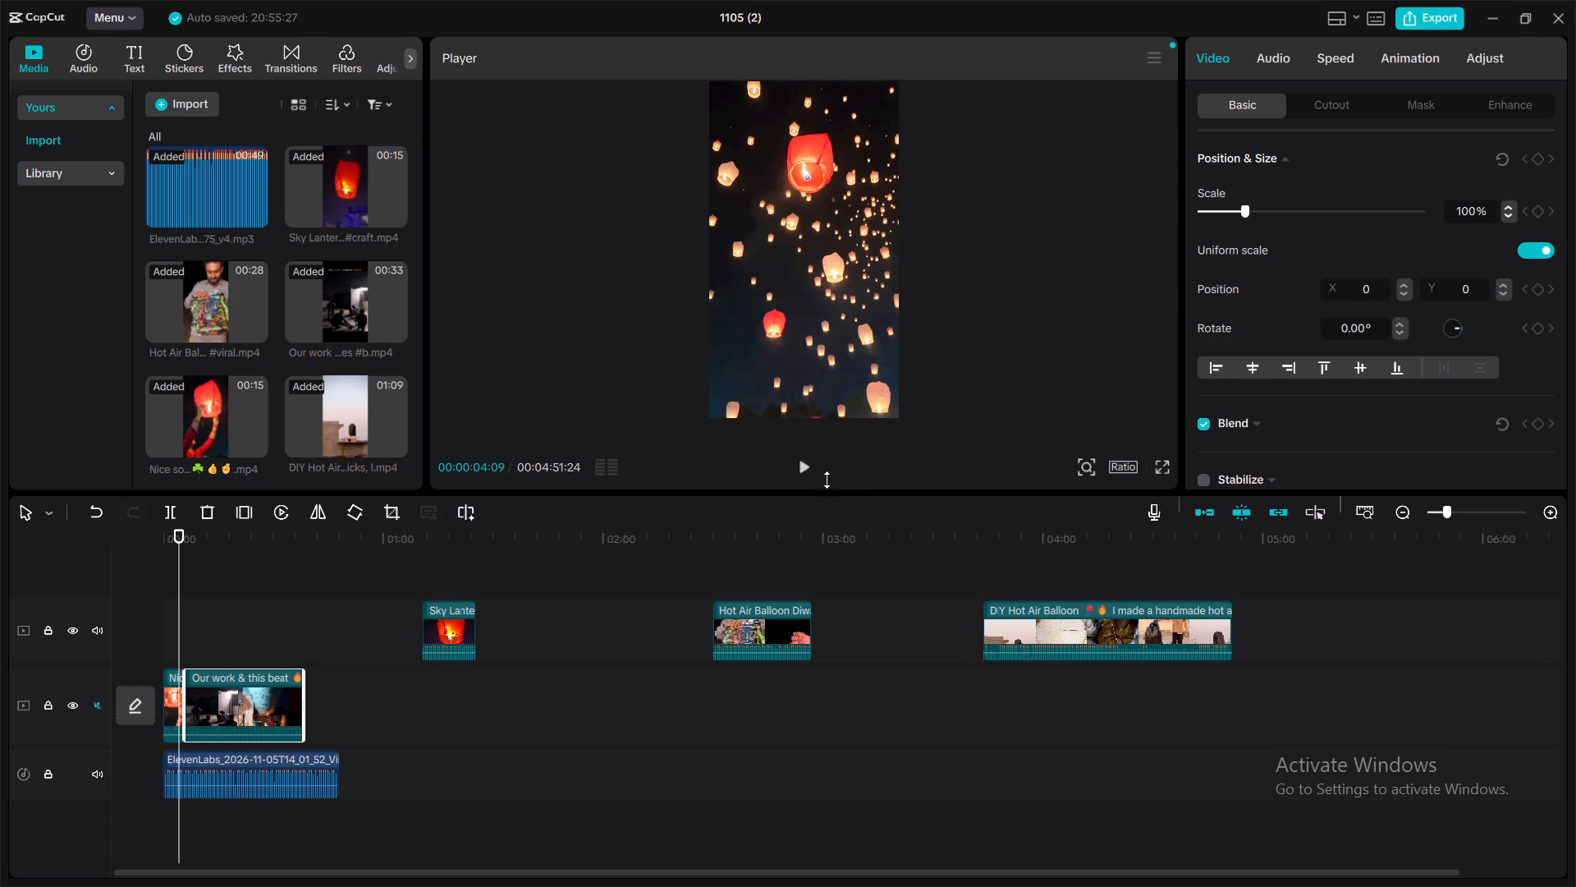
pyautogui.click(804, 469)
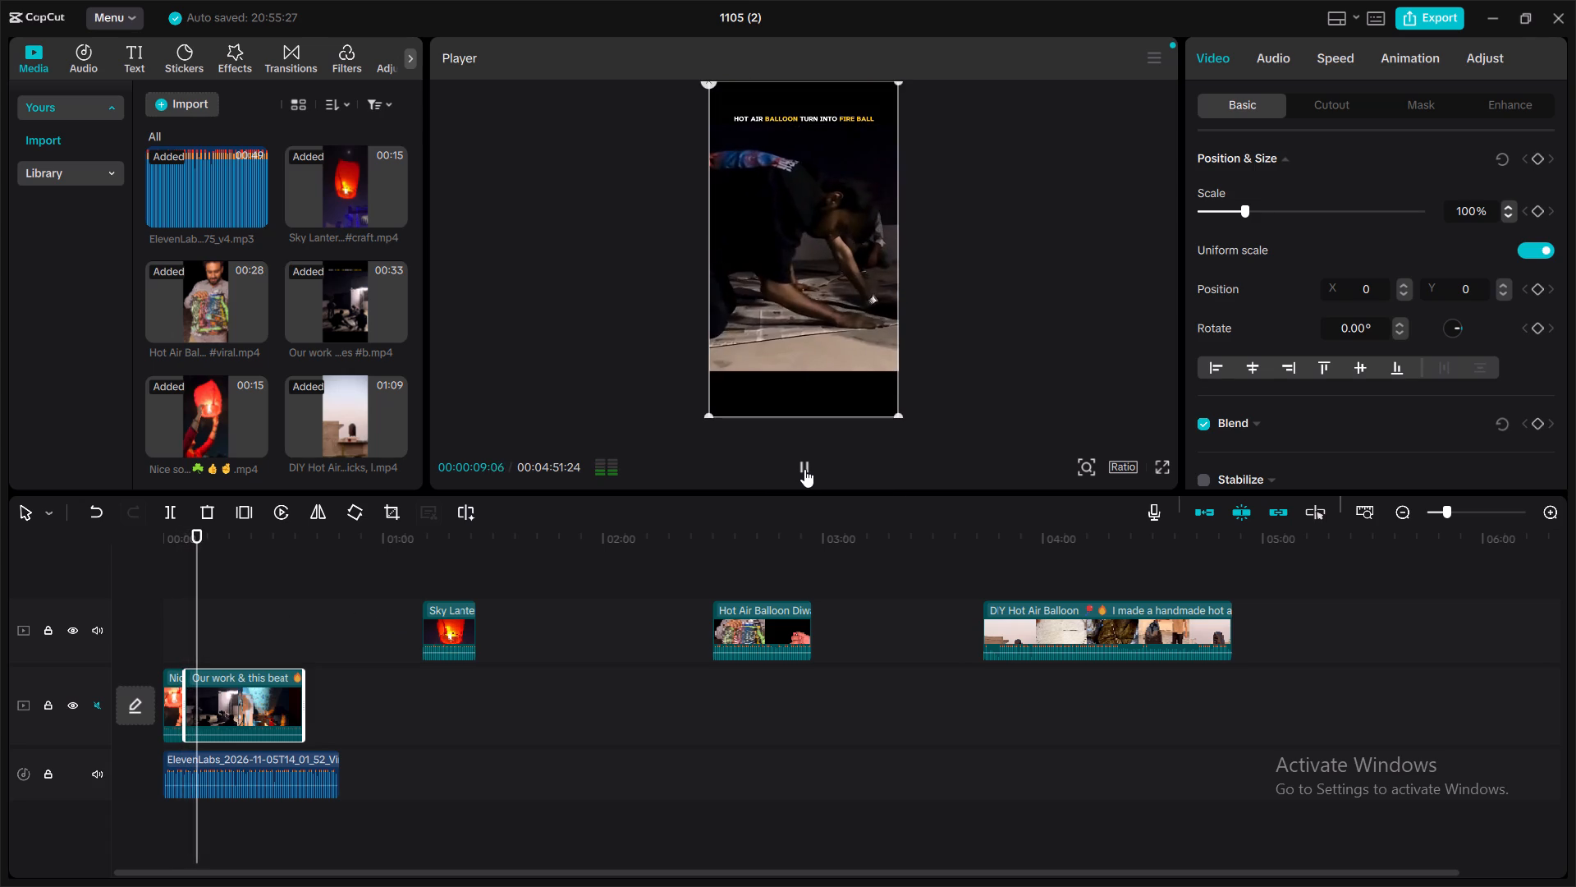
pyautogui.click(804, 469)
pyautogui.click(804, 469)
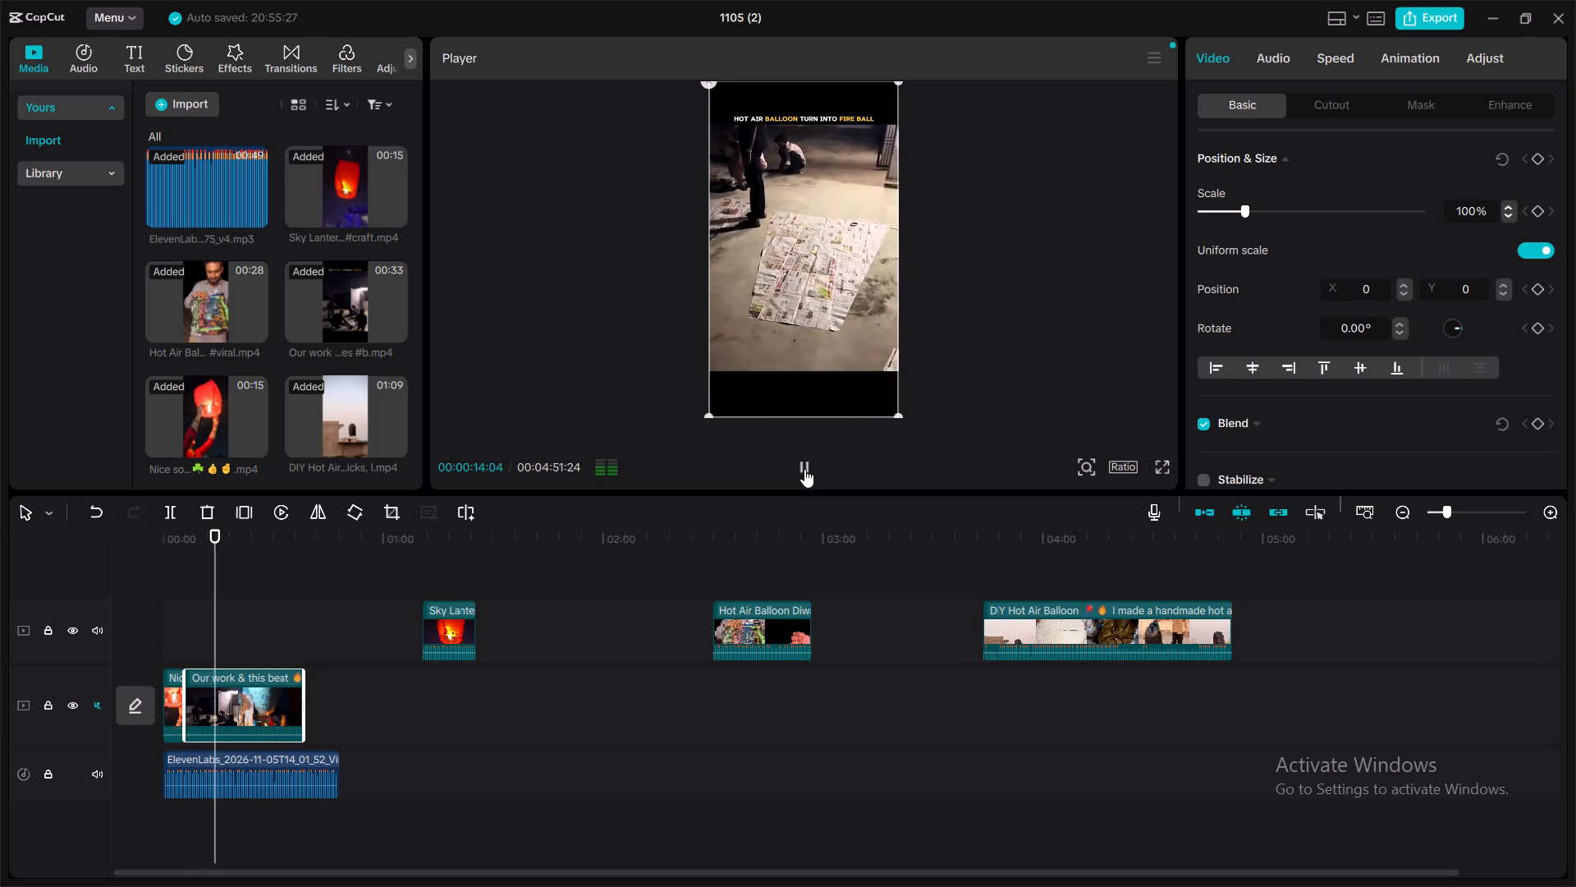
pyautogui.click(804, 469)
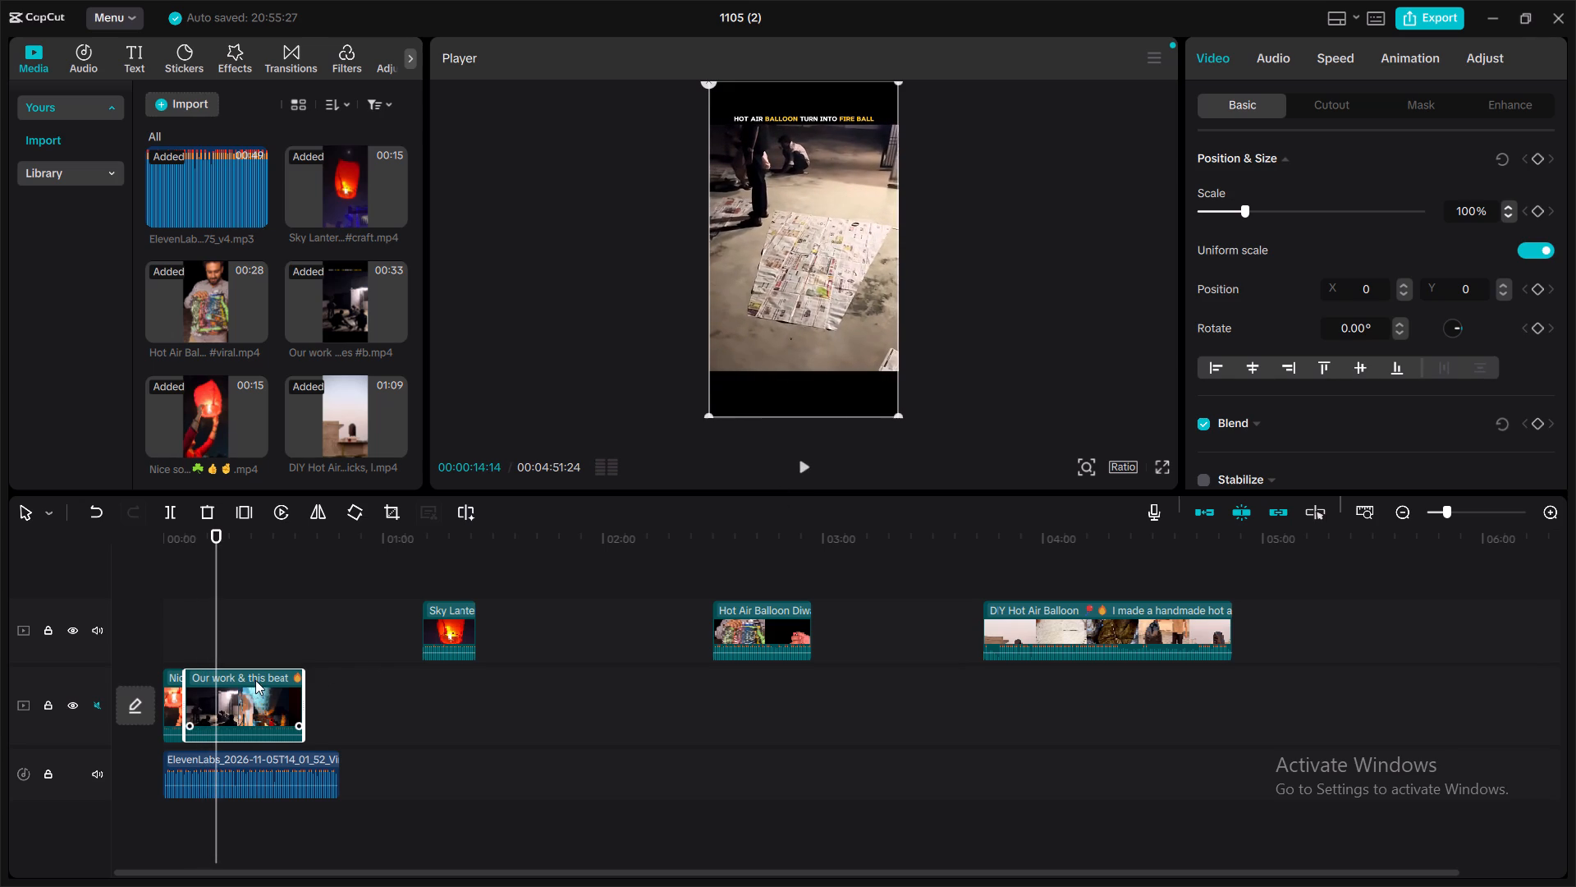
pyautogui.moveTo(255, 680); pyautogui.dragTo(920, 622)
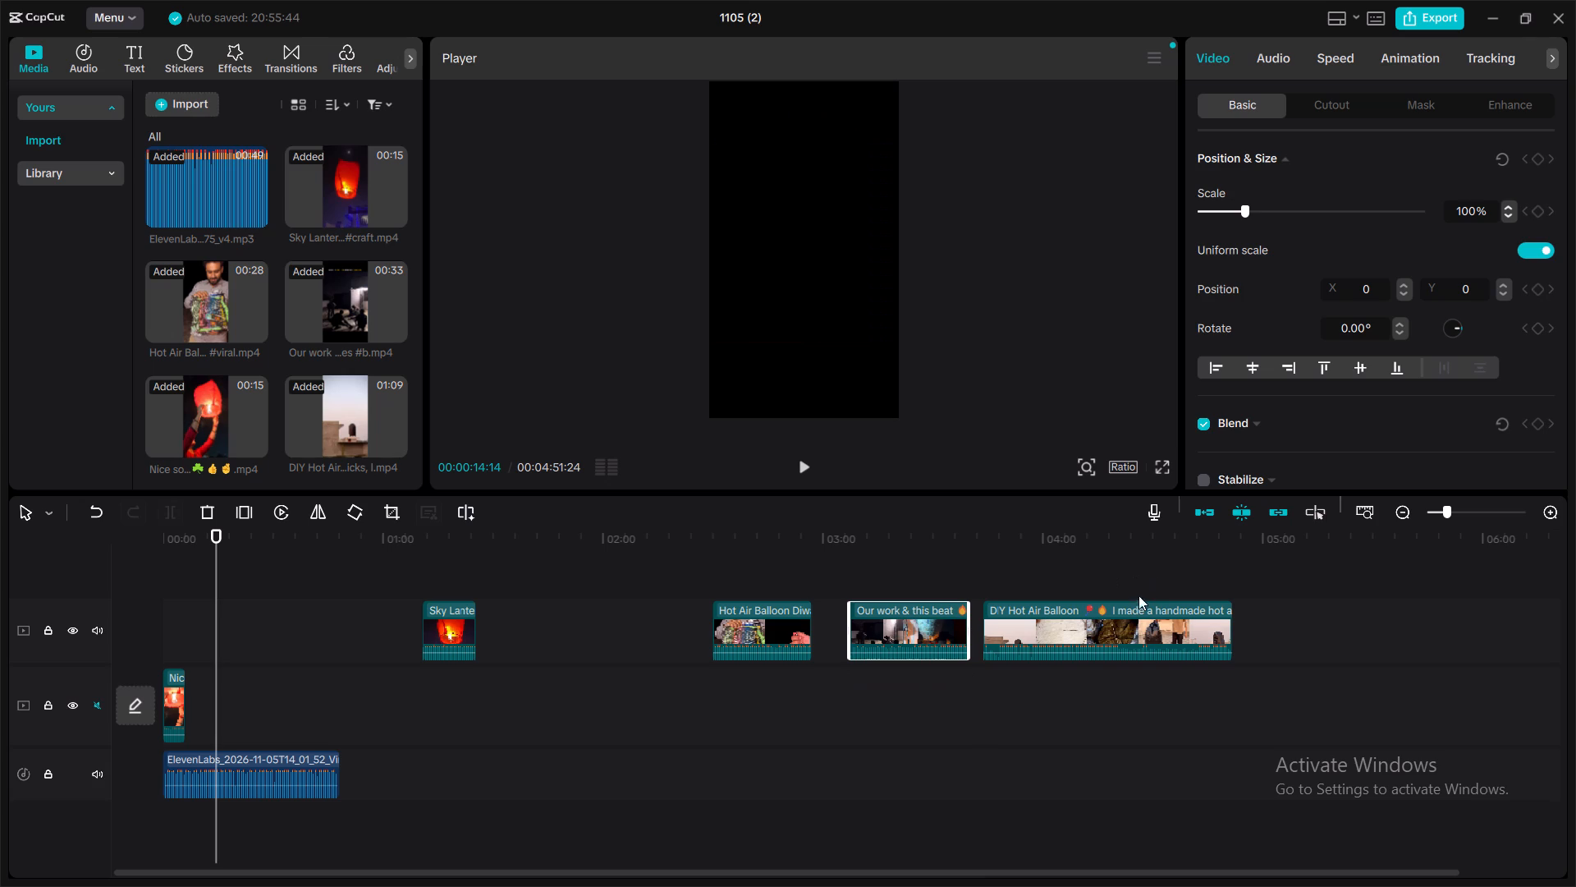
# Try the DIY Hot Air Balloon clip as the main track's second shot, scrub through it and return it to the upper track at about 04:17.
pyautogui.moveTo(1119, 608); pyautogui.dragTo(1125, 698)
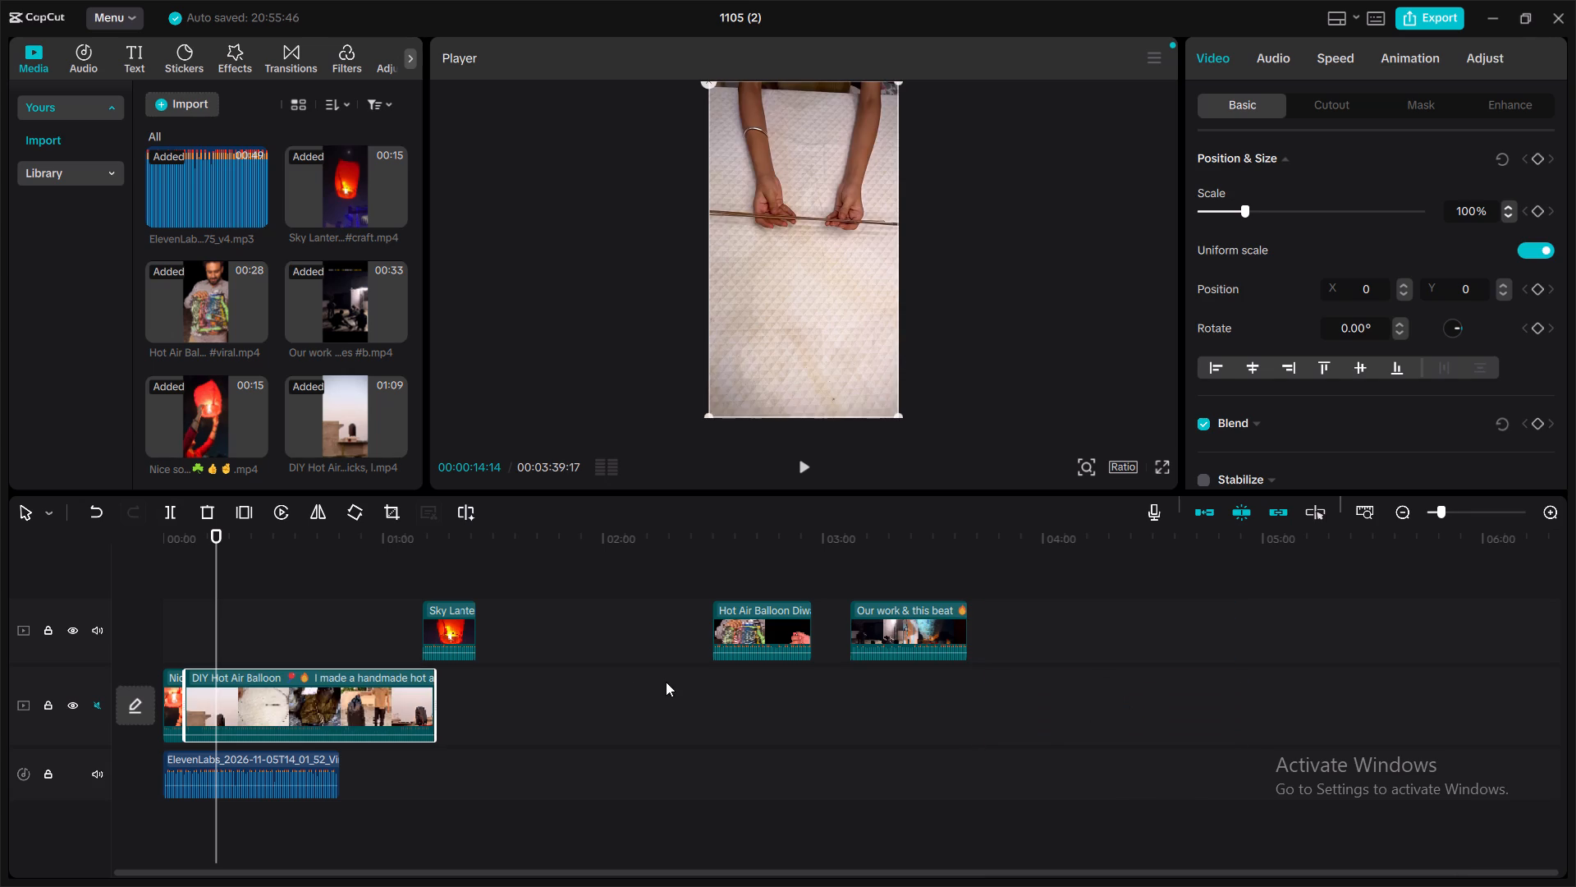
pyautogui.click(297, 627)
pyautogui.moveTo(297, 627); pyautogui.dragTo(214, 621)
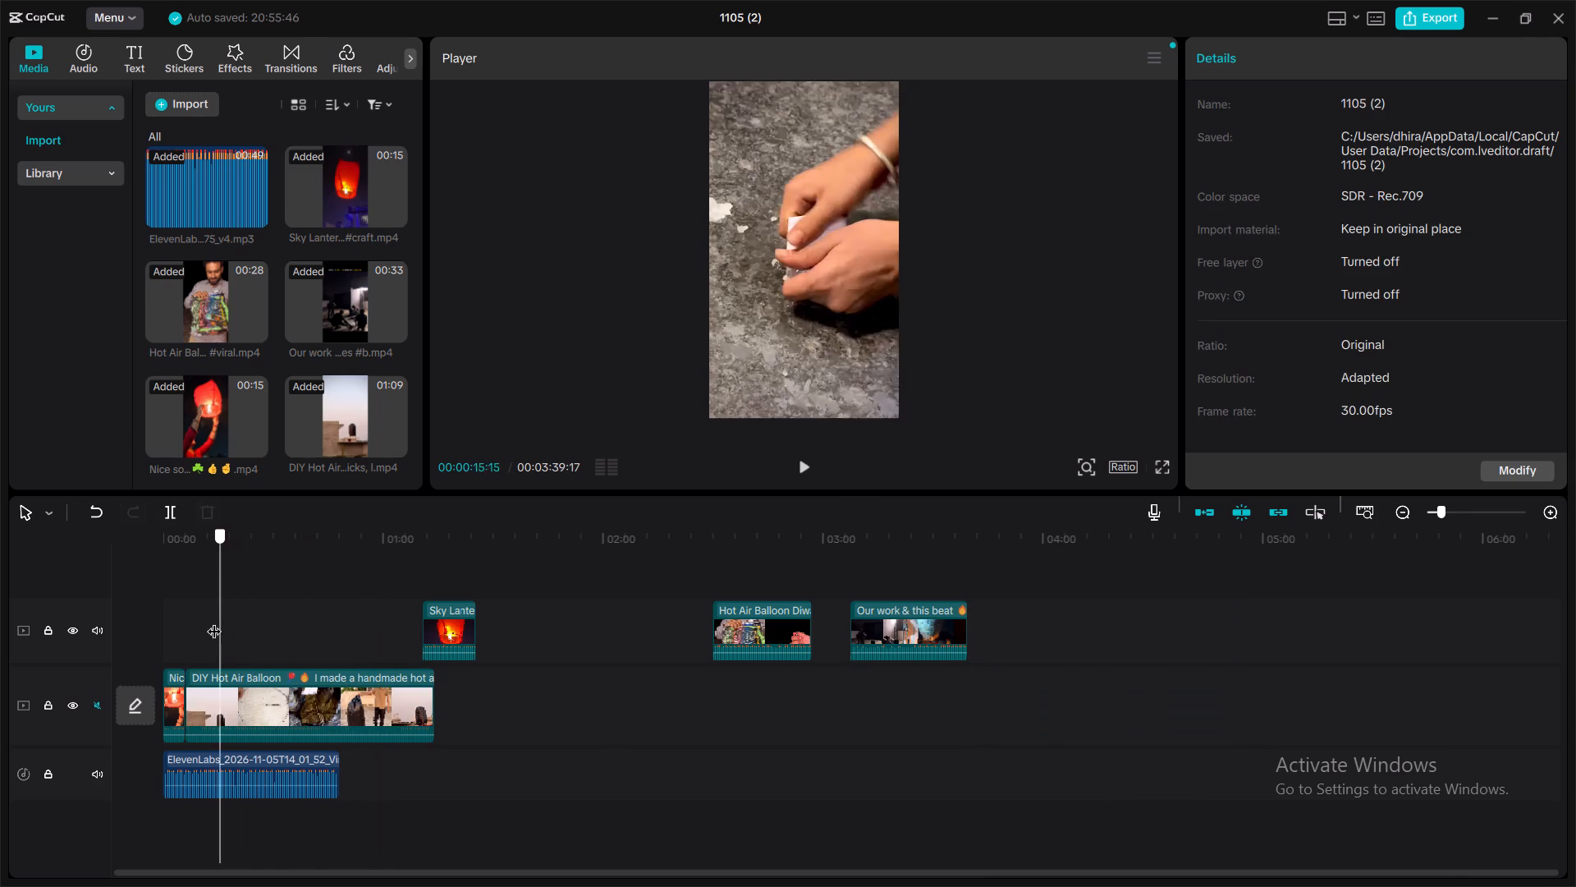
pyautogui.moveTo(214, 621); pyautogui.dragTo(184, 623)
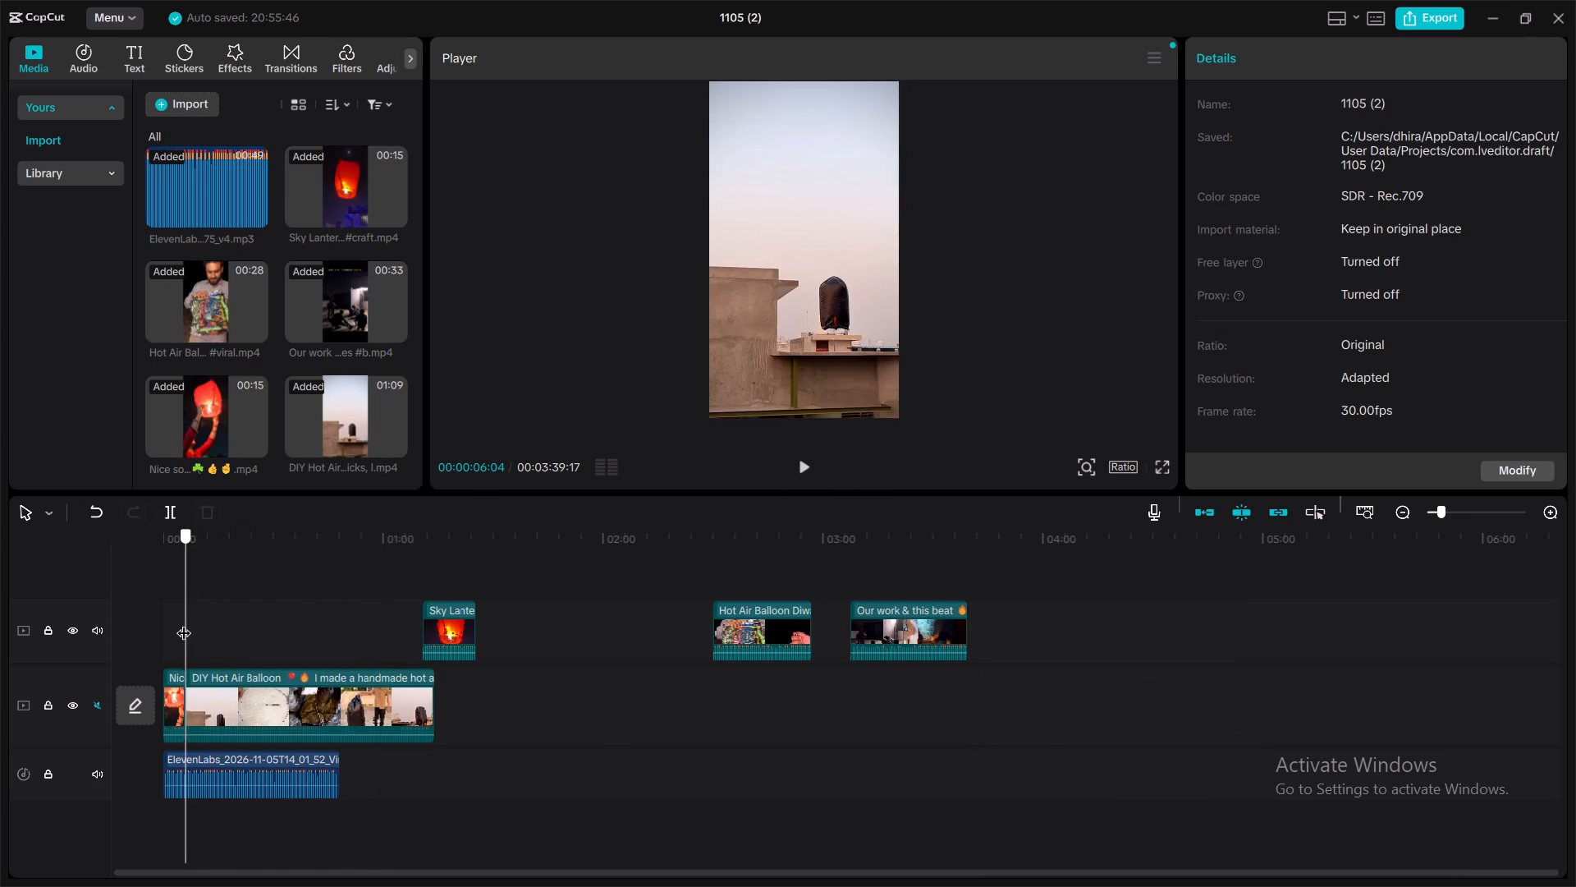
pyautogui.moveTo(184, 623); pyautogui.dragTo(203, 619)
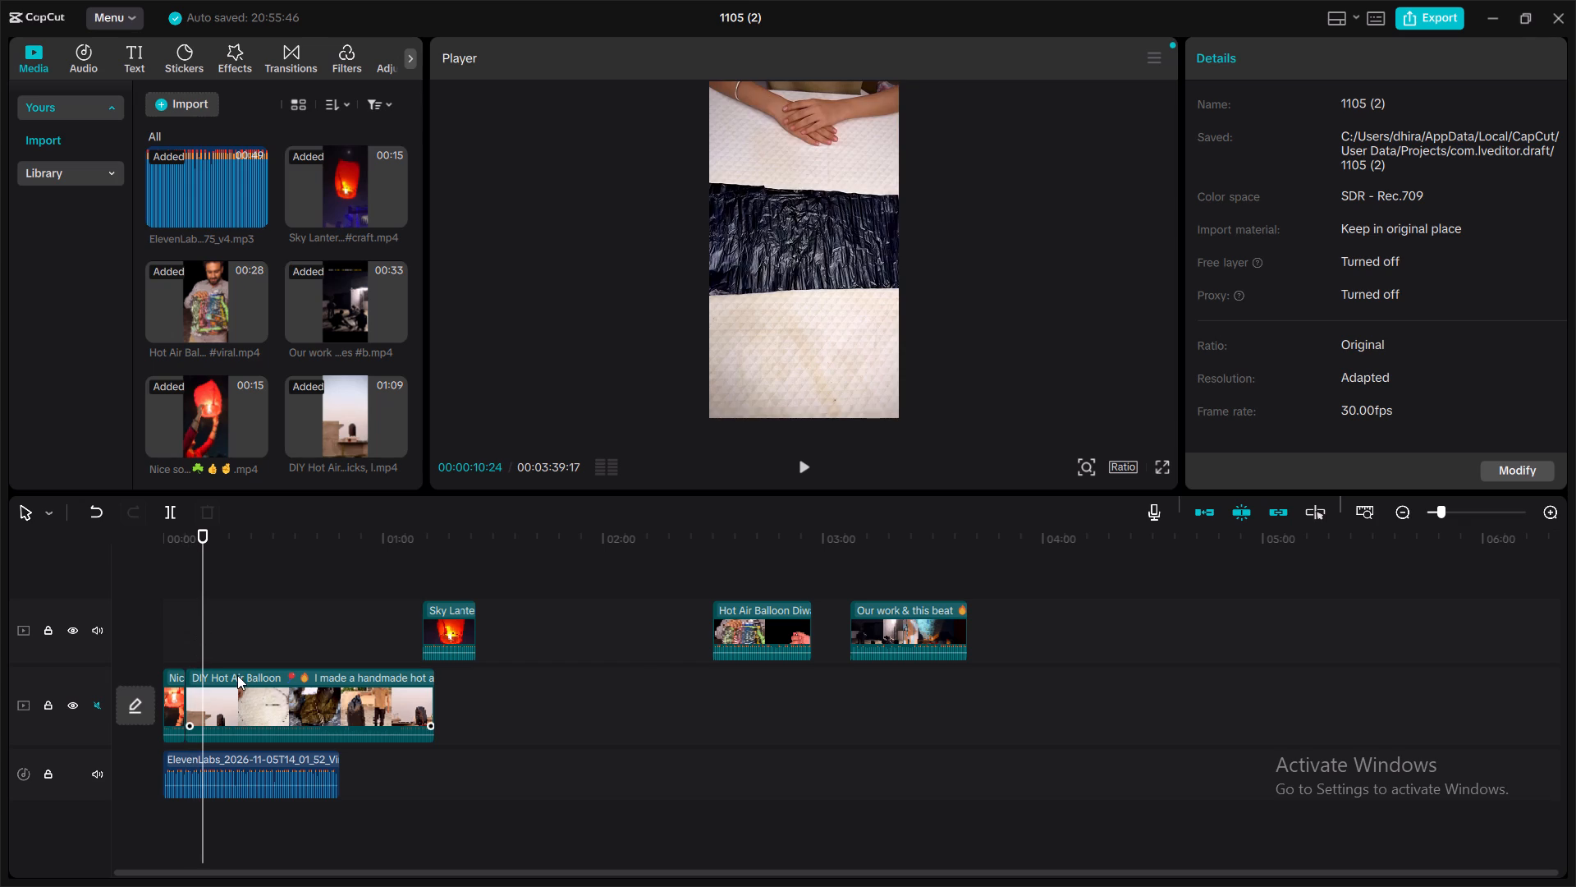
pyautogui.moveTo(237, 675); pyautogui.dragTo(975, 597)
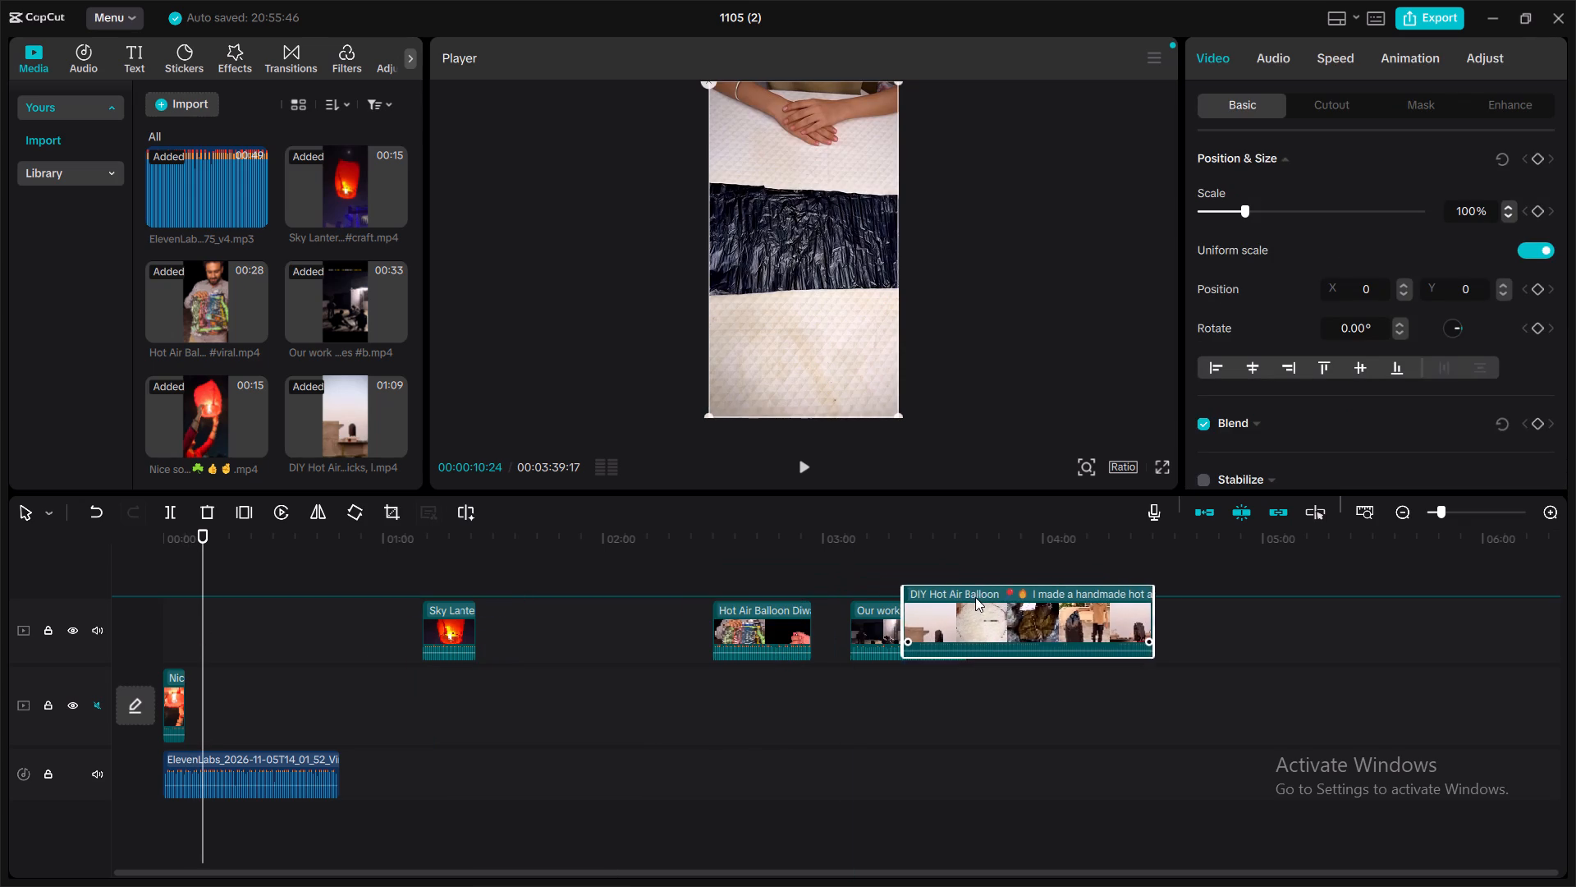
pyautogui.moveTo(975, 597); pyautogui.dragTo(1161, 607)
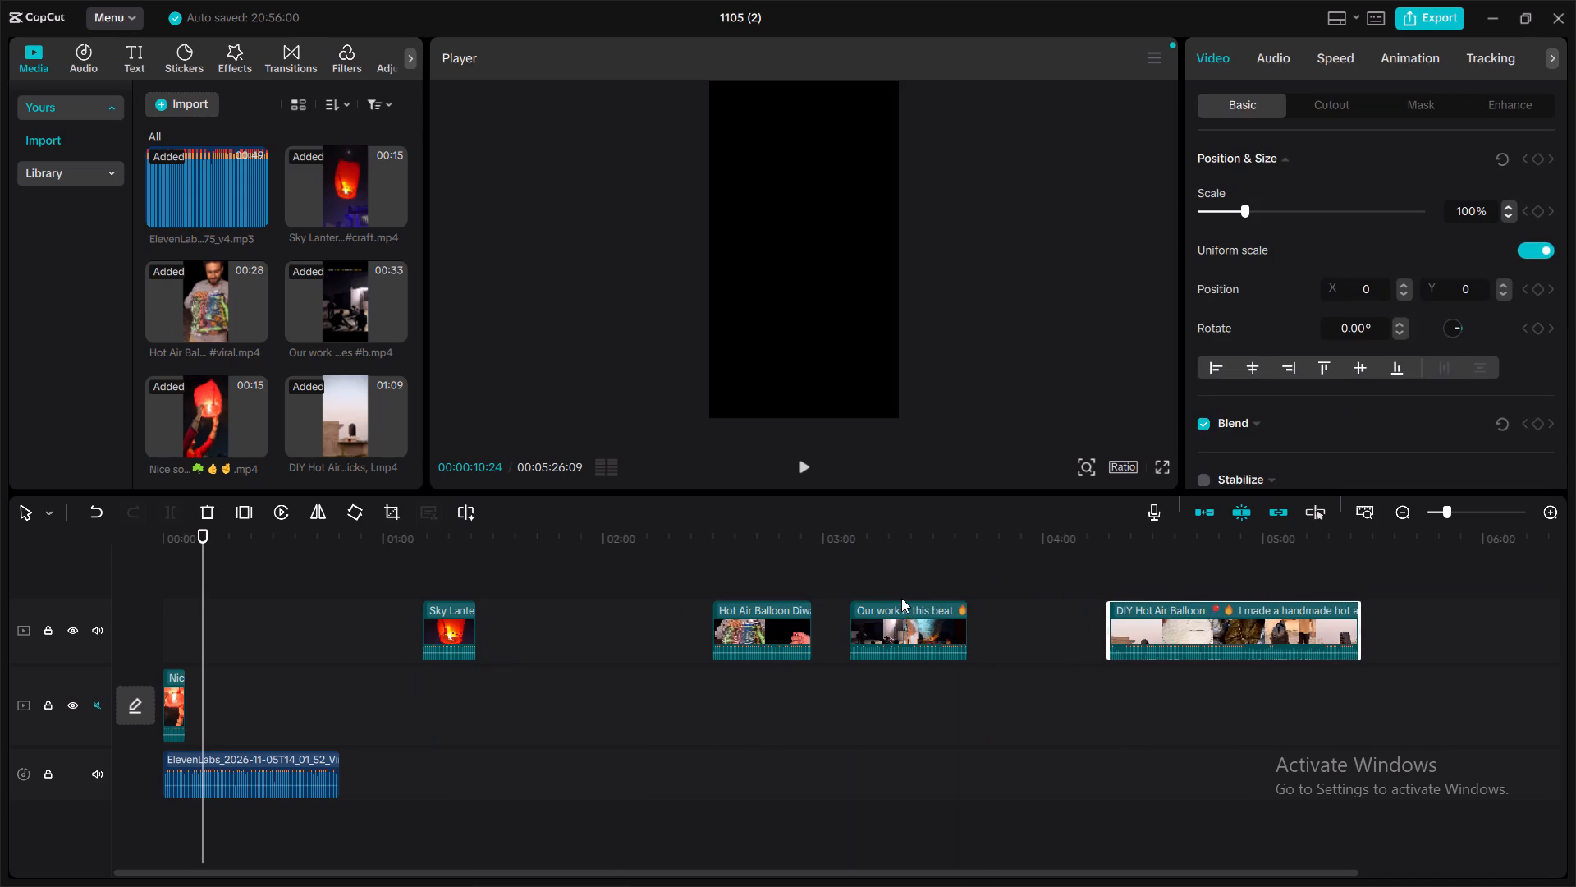
# Place the Our work clip after the Nice song opening on the main track and trim about 10 seconds off its start.
pyautogui.moveTo(890, 606); pyautogui.dragTo(866, 680)
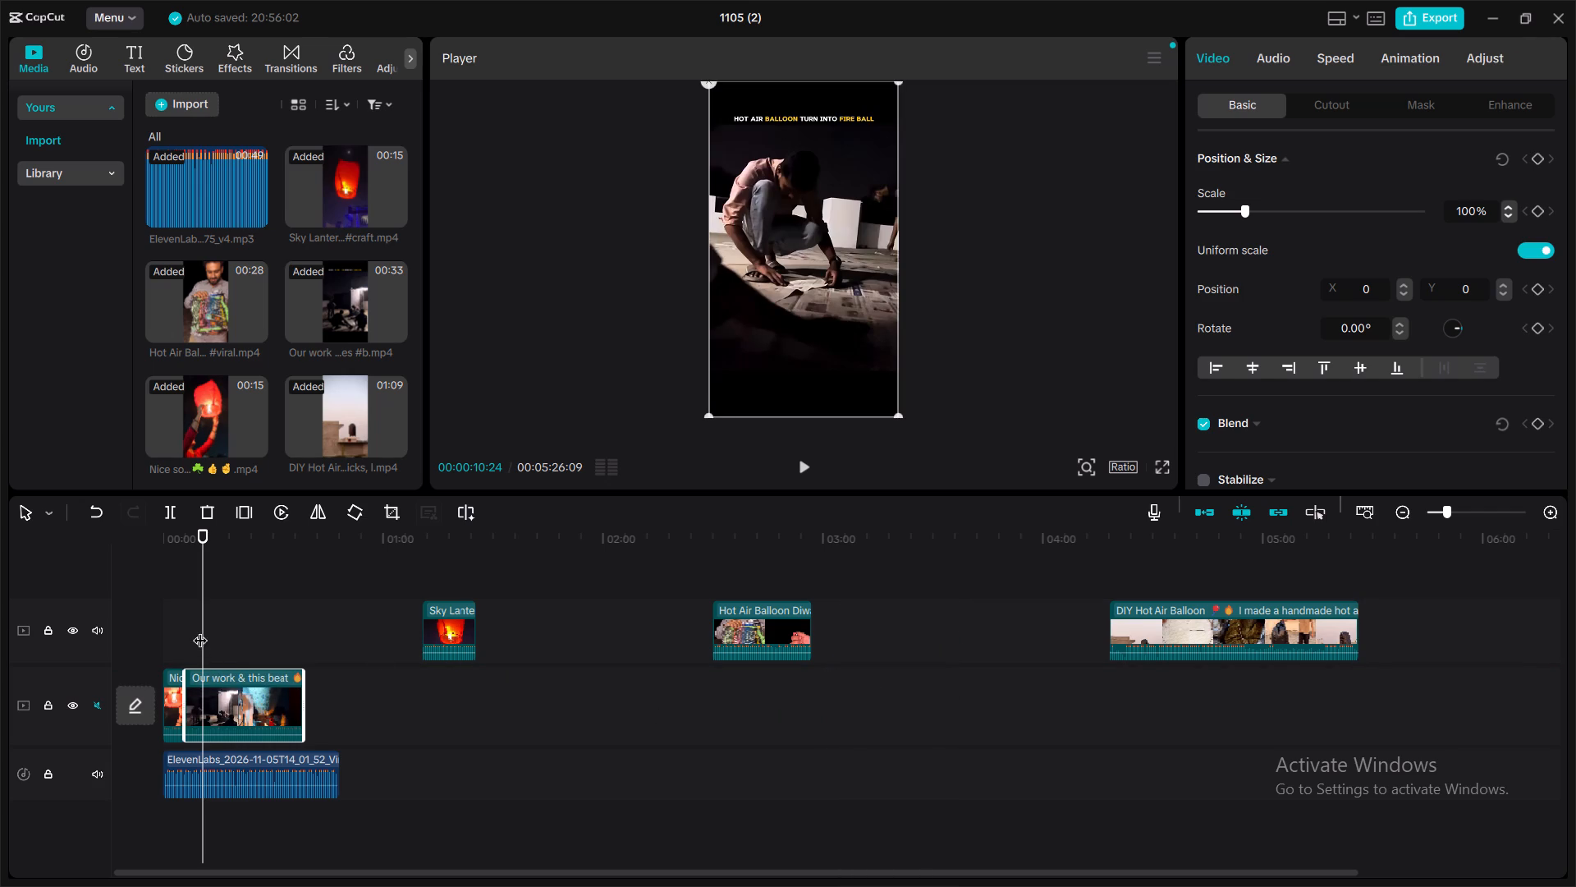
pyautogui.moveTo(200, 630); pyautogui.dragTo(244, 630)
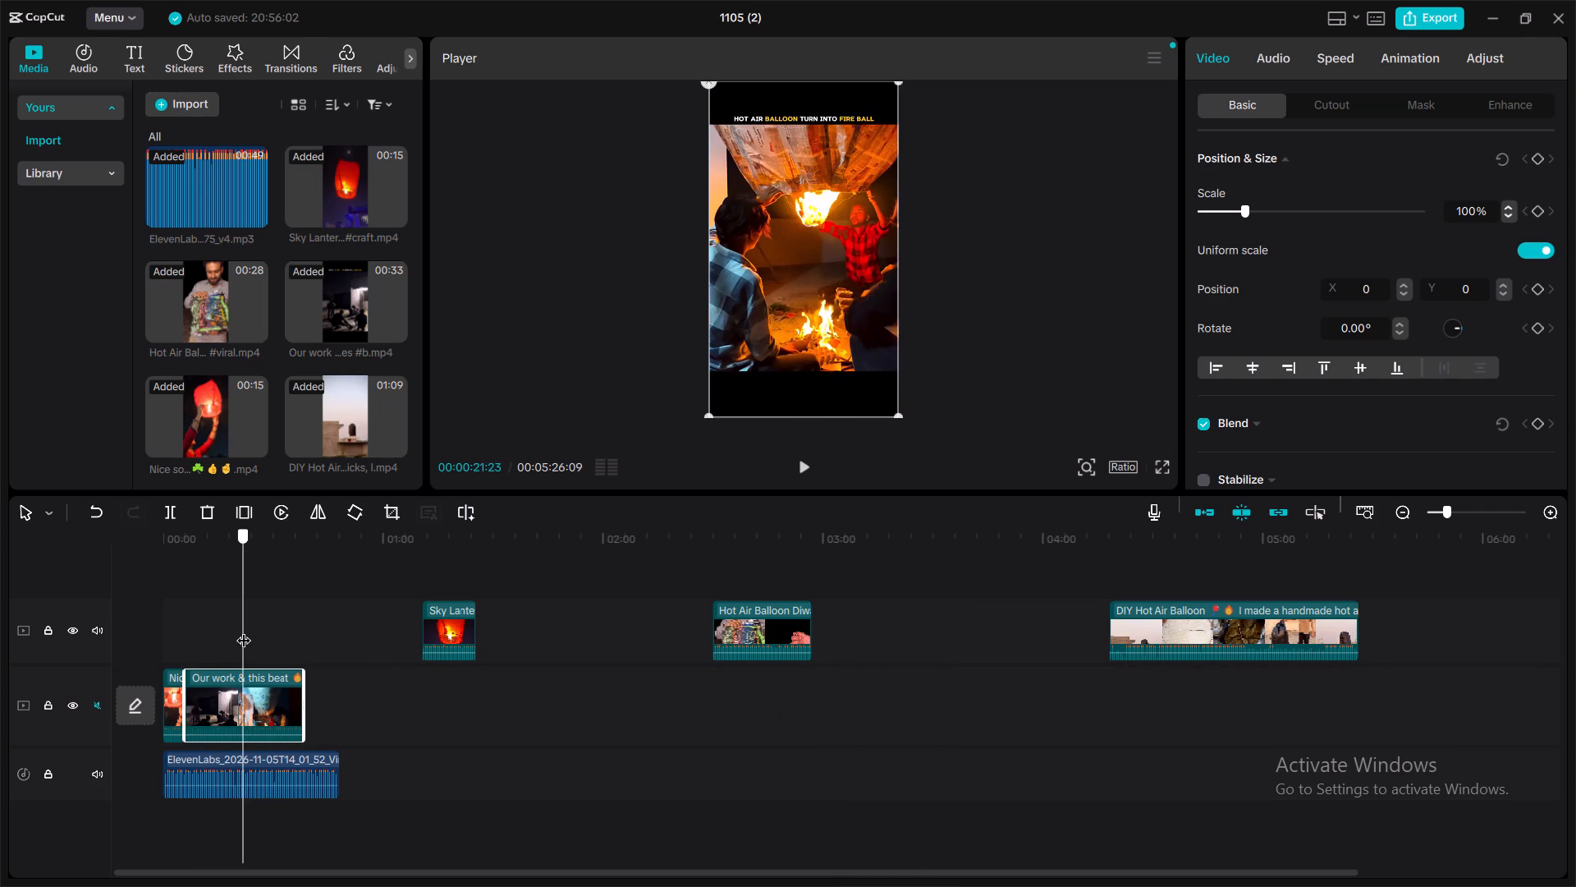
pyautogui.moveTo(244, 630); pyautogui.dragTo(222, 633)
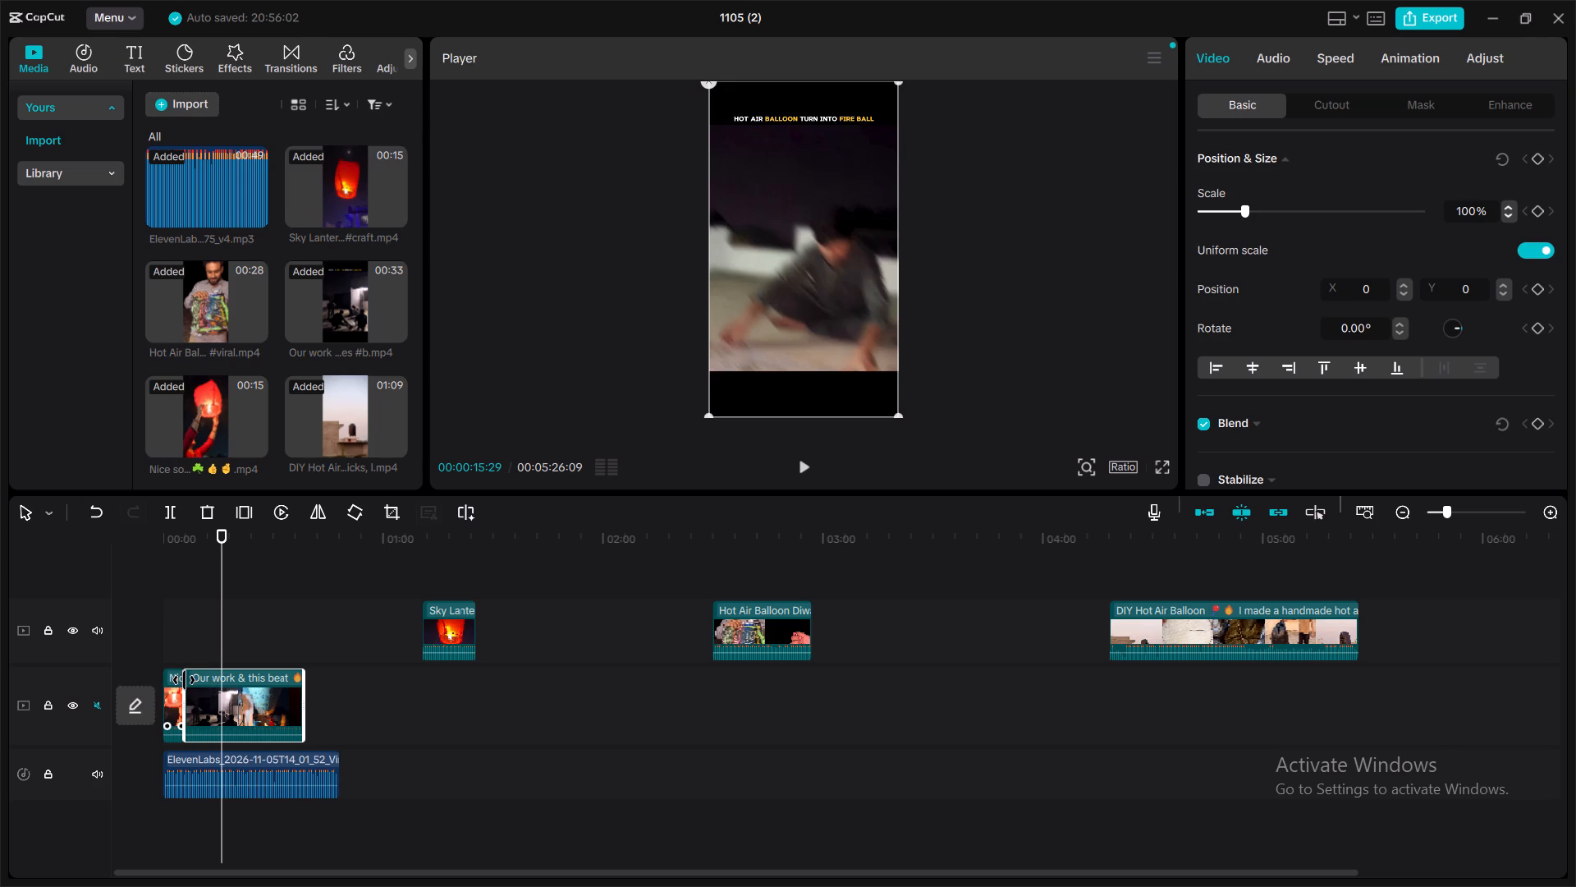
pyautogui.moveTo(184, 680); pyautogui.dragTo(224, 681)
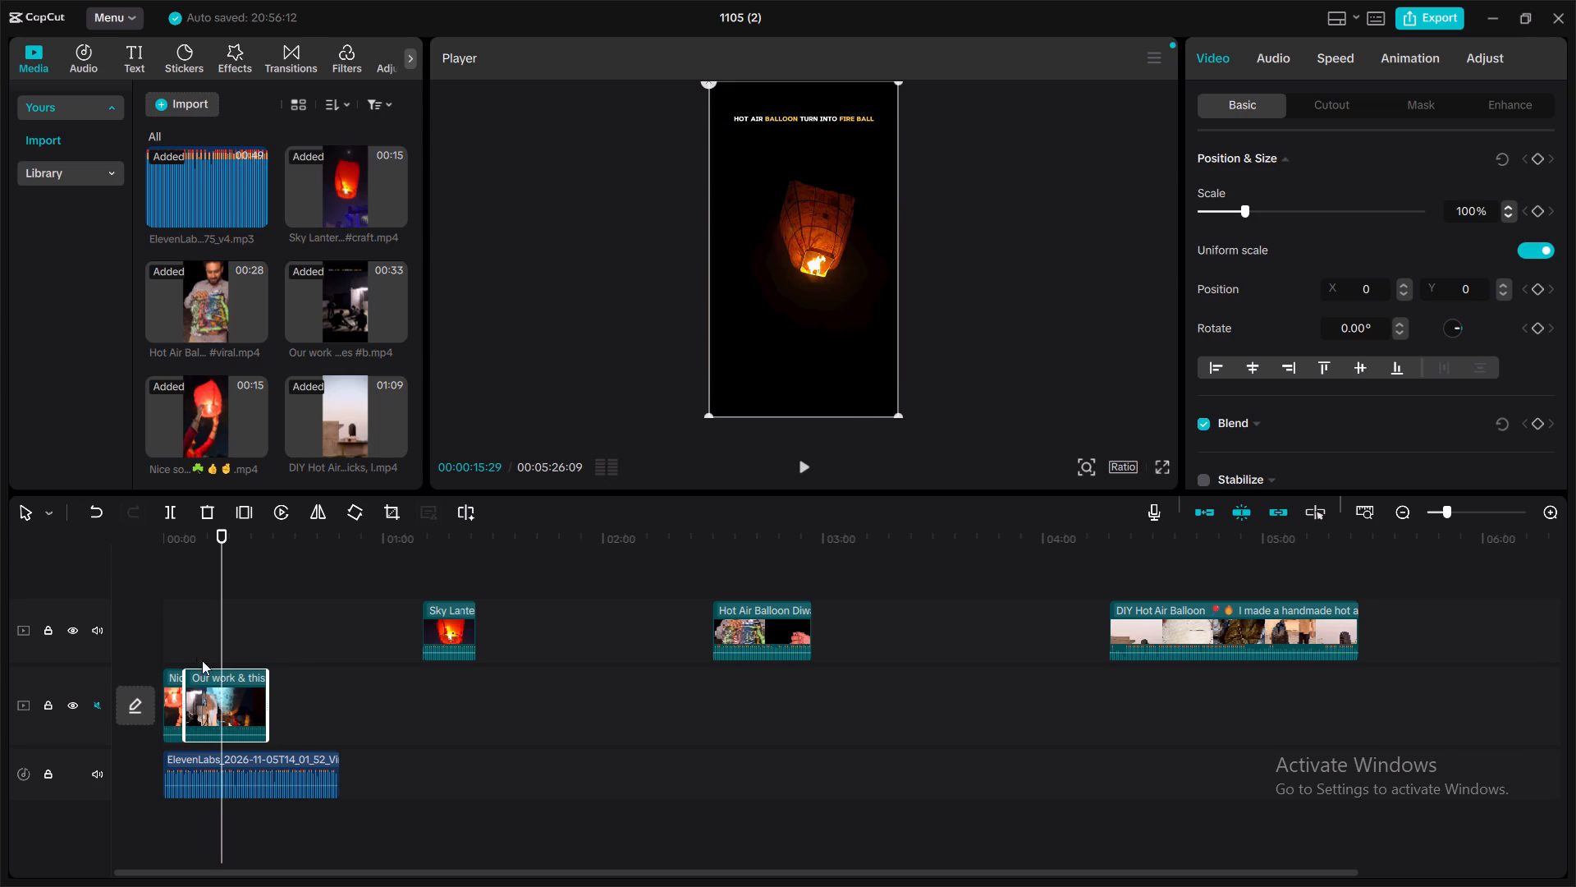
# Play the second shot from about 00:06 against the voiceover to find the cut point and trim the Our work clip's end to about 00:15.
pyautogui.click(185, 637)
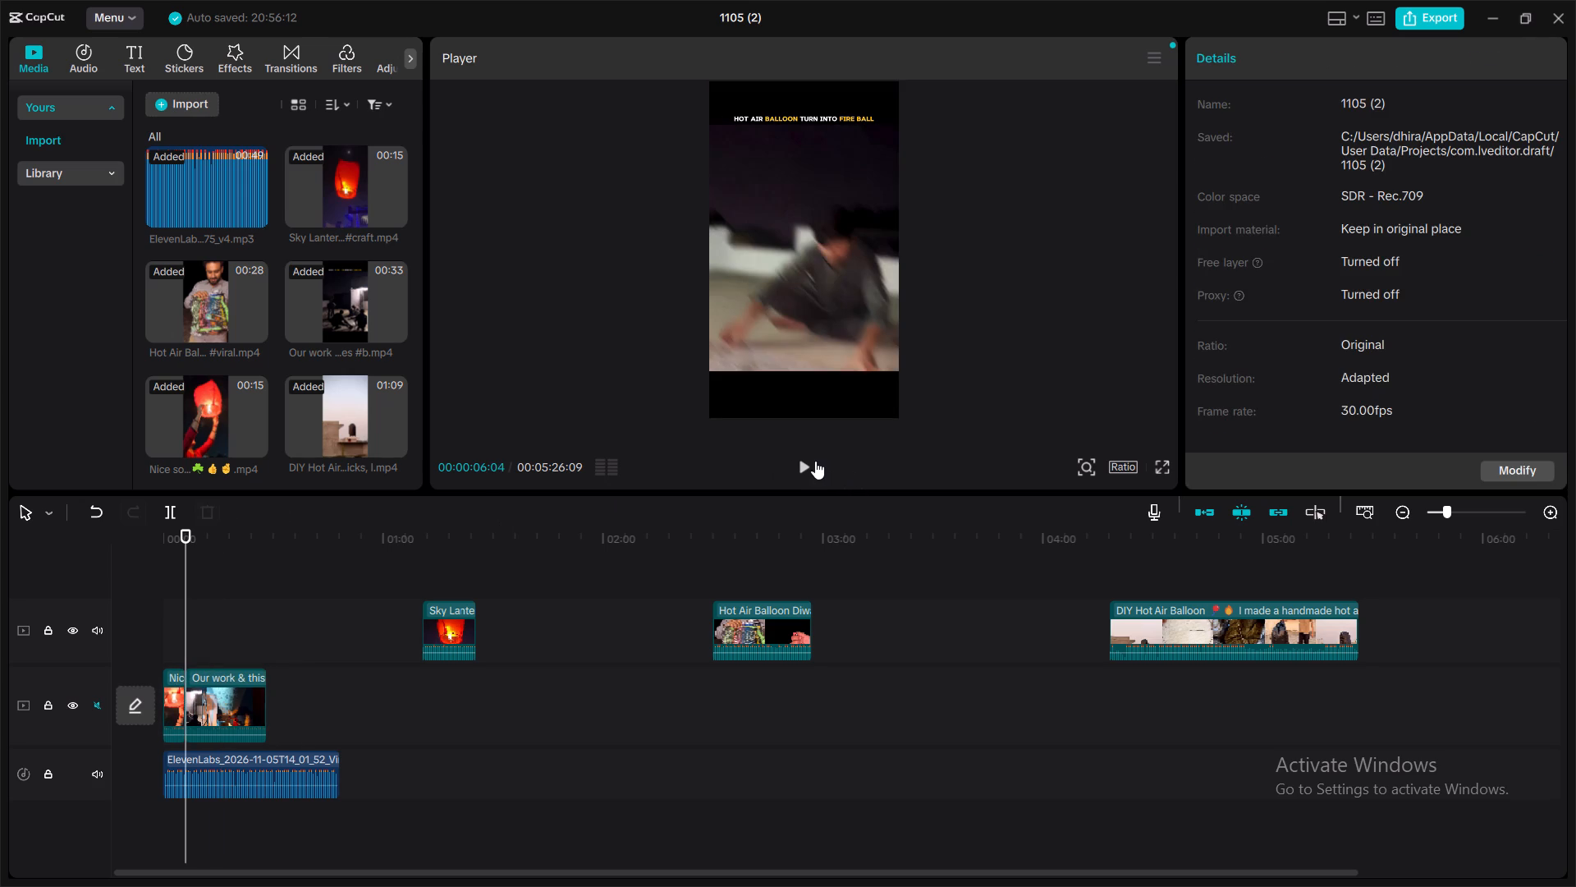
pyautogui.click(809, 459)
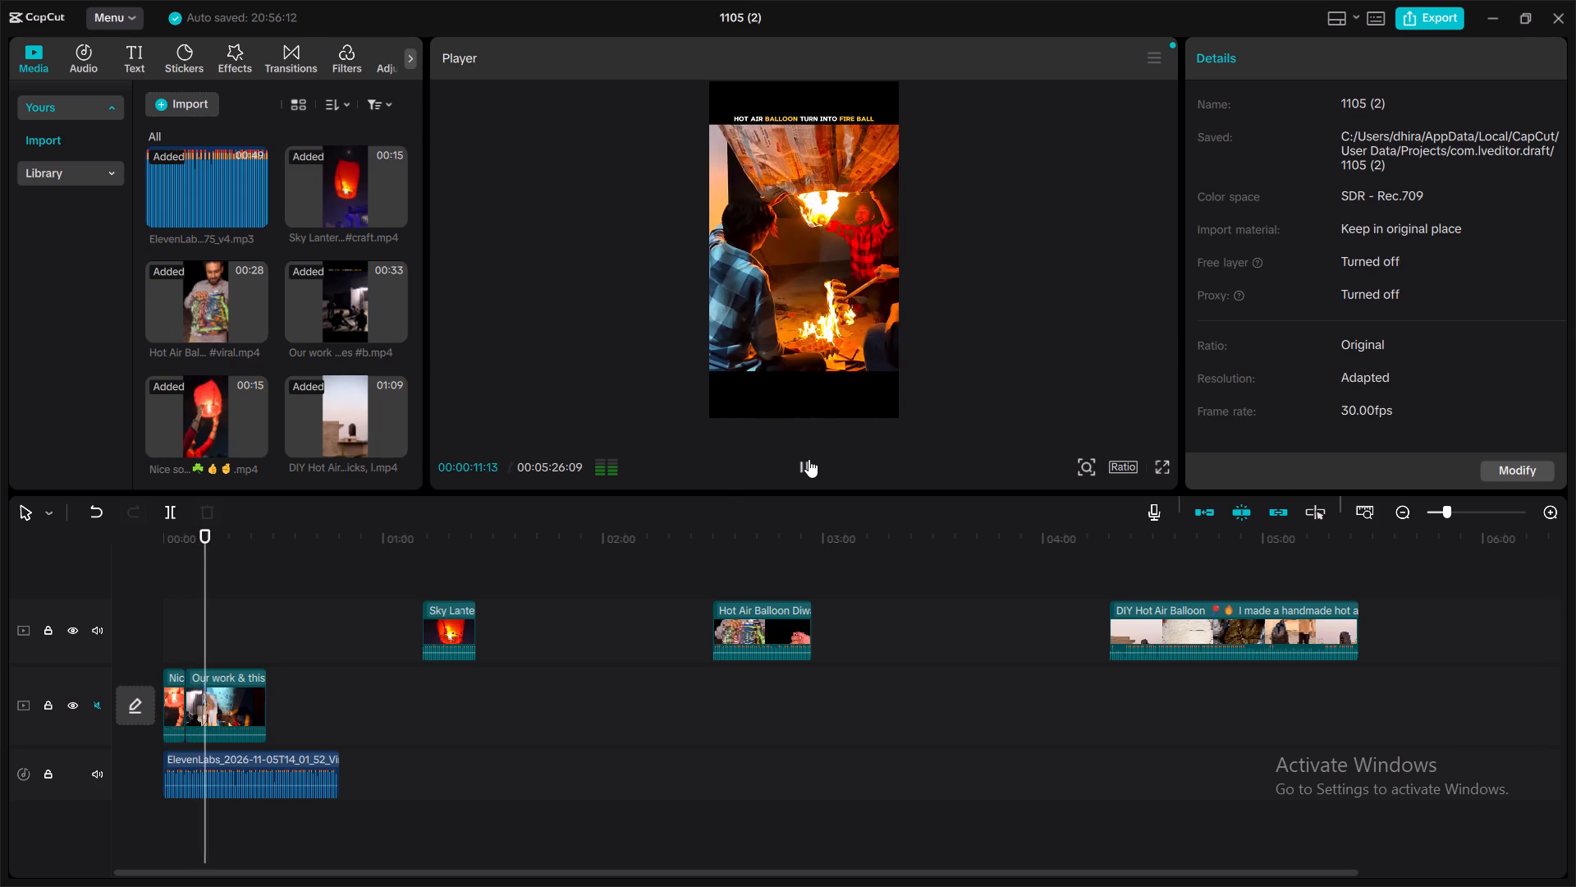
pyautogui.click(809, 459)
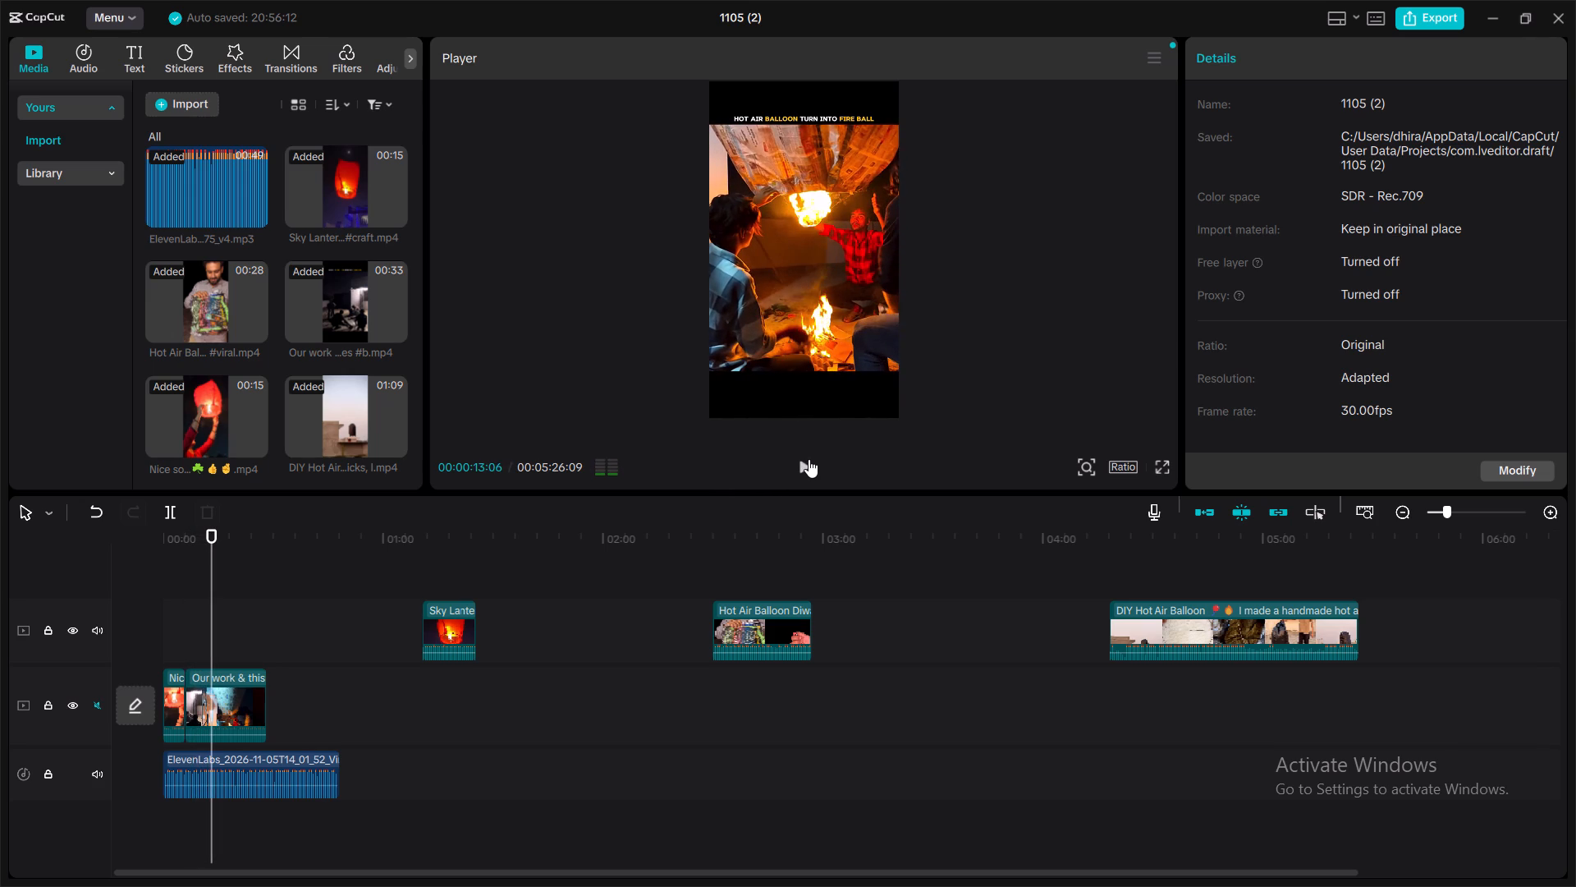
pyautogui.click(804, 459)
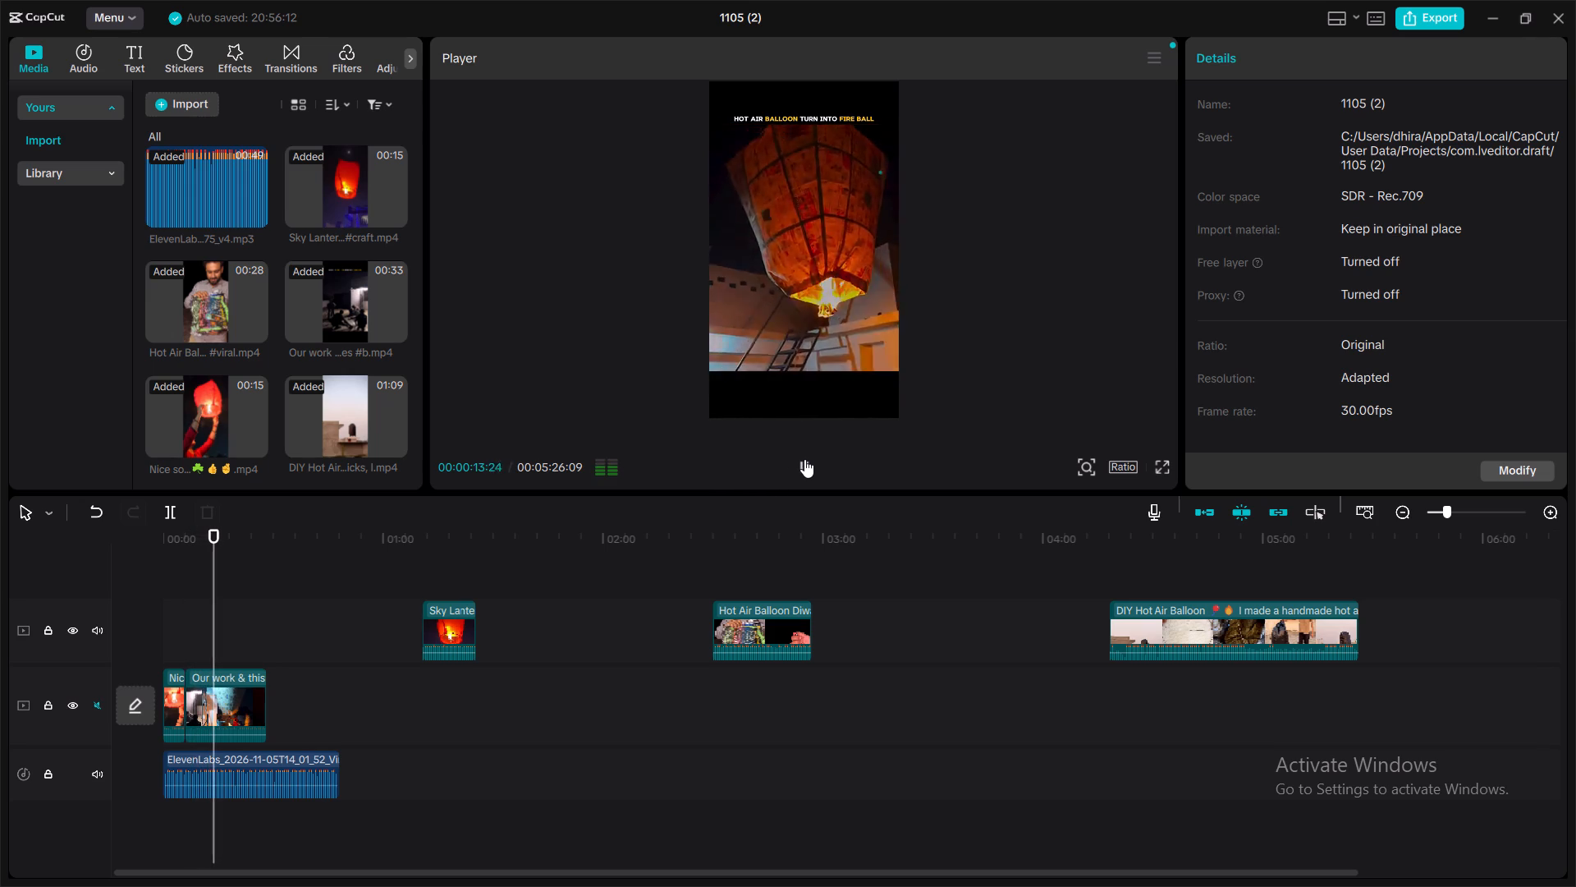
pyautogui.click(804, 459)
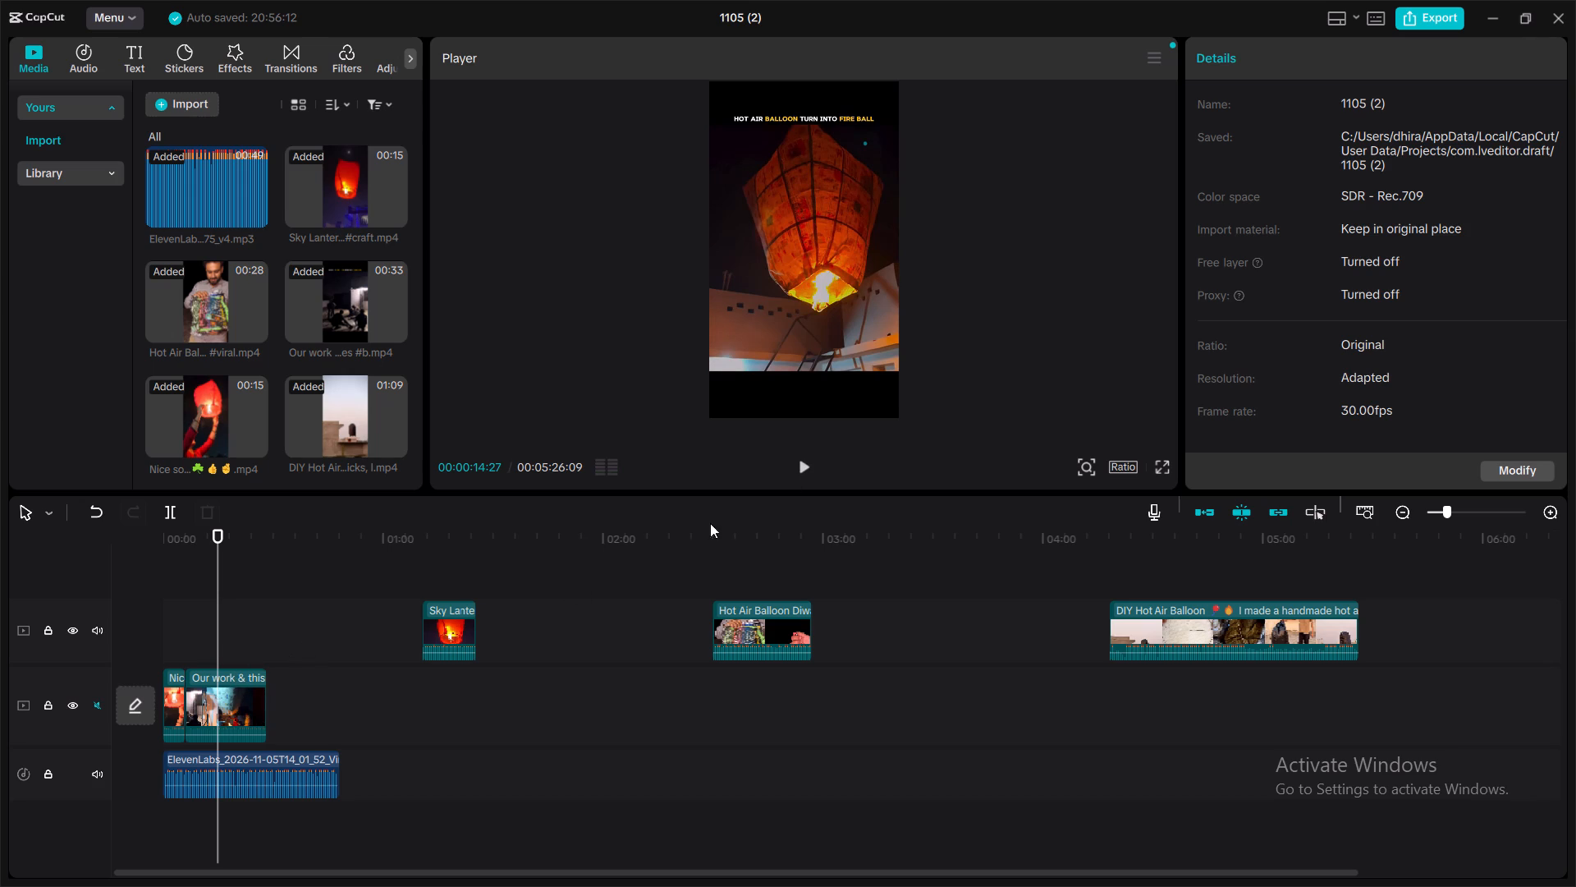
pyautogui.click(809, 466)
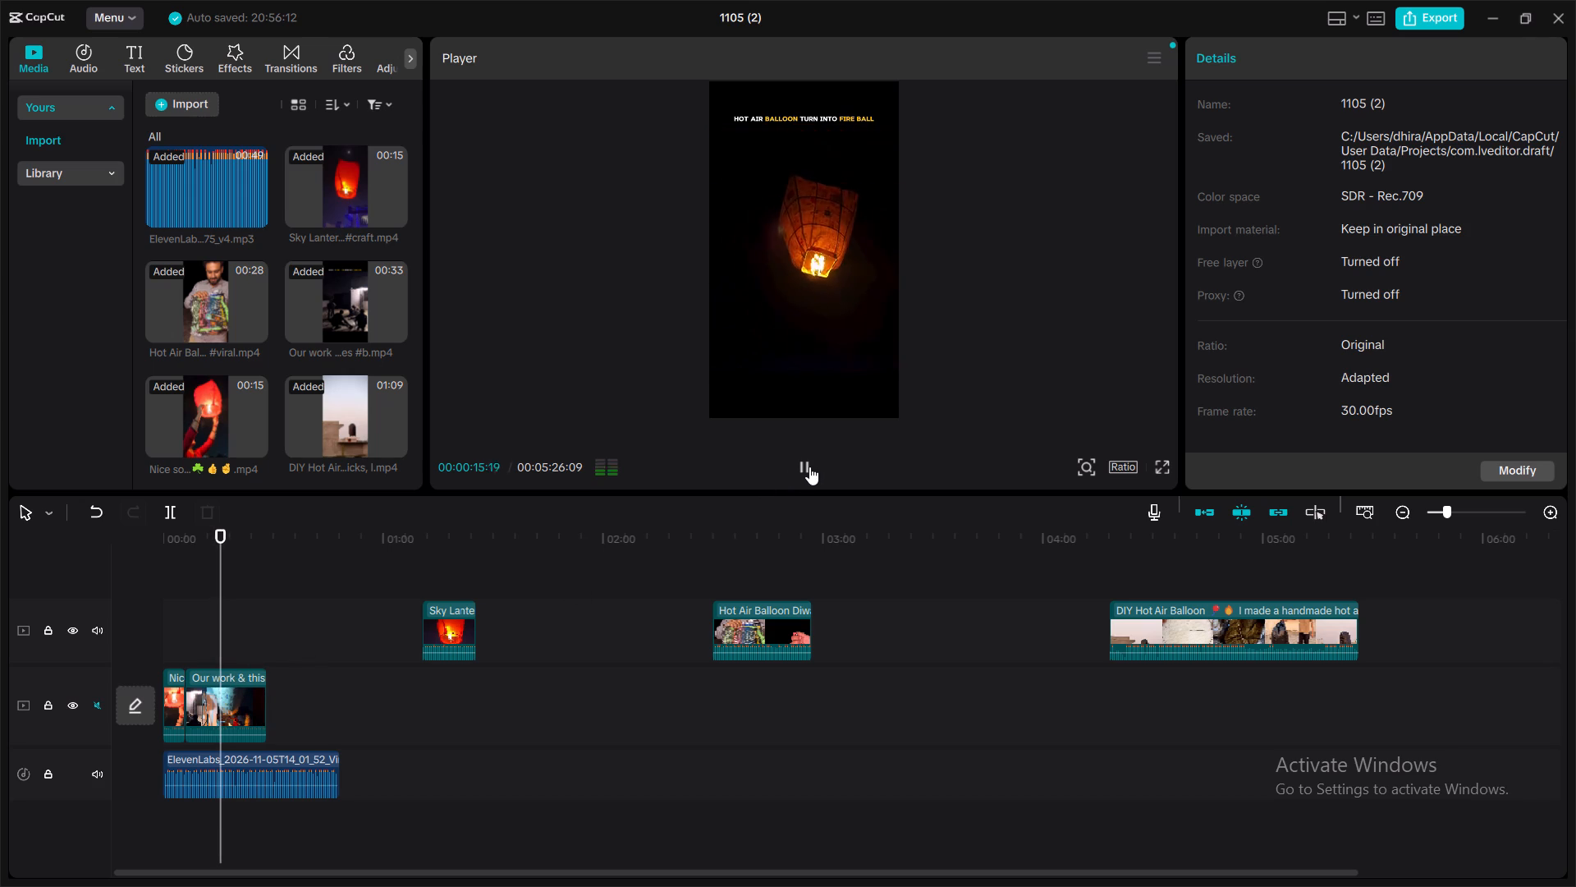
pyautogui.click(809, 466)
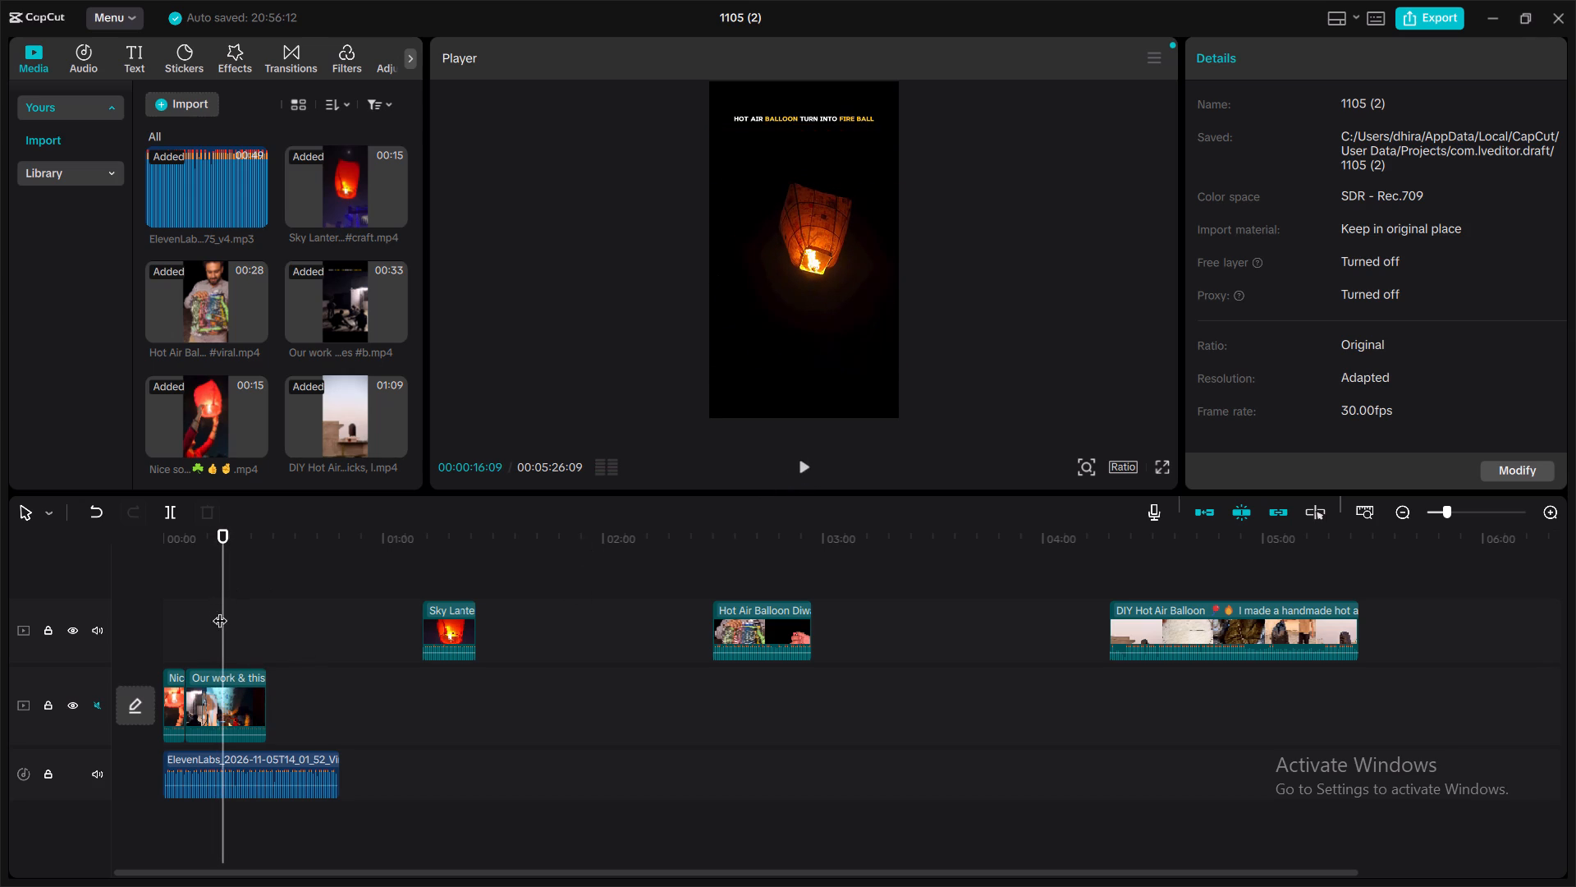
pyautogui.moveTo(220, 610); pyautogui.dragTo(209, 610)
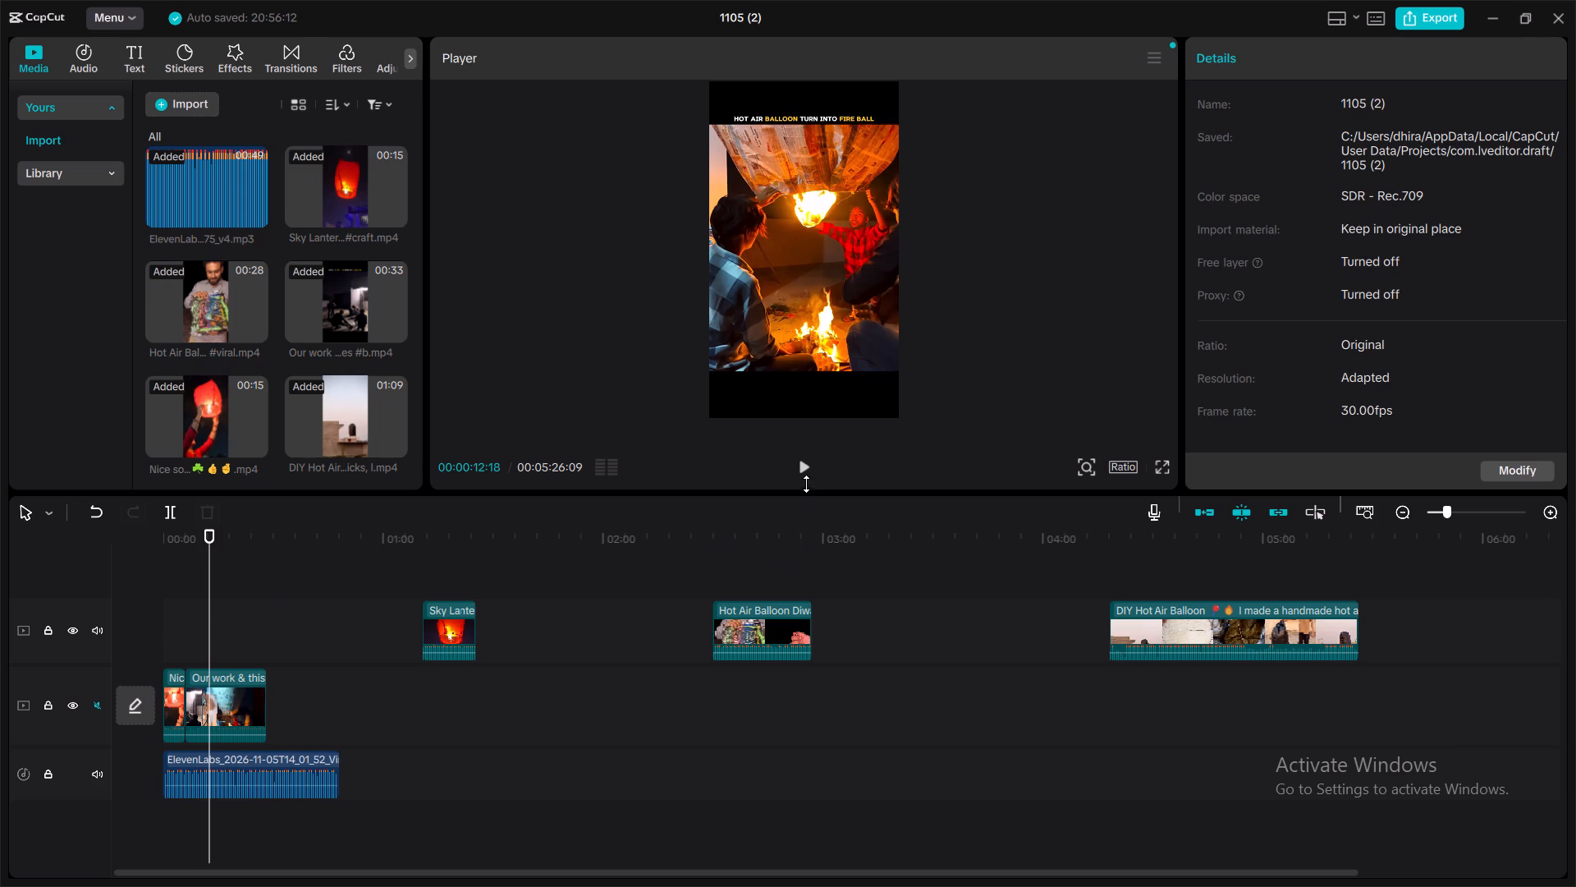
pyautogui.click(806, 464)
pyautogui.click(806, 464)
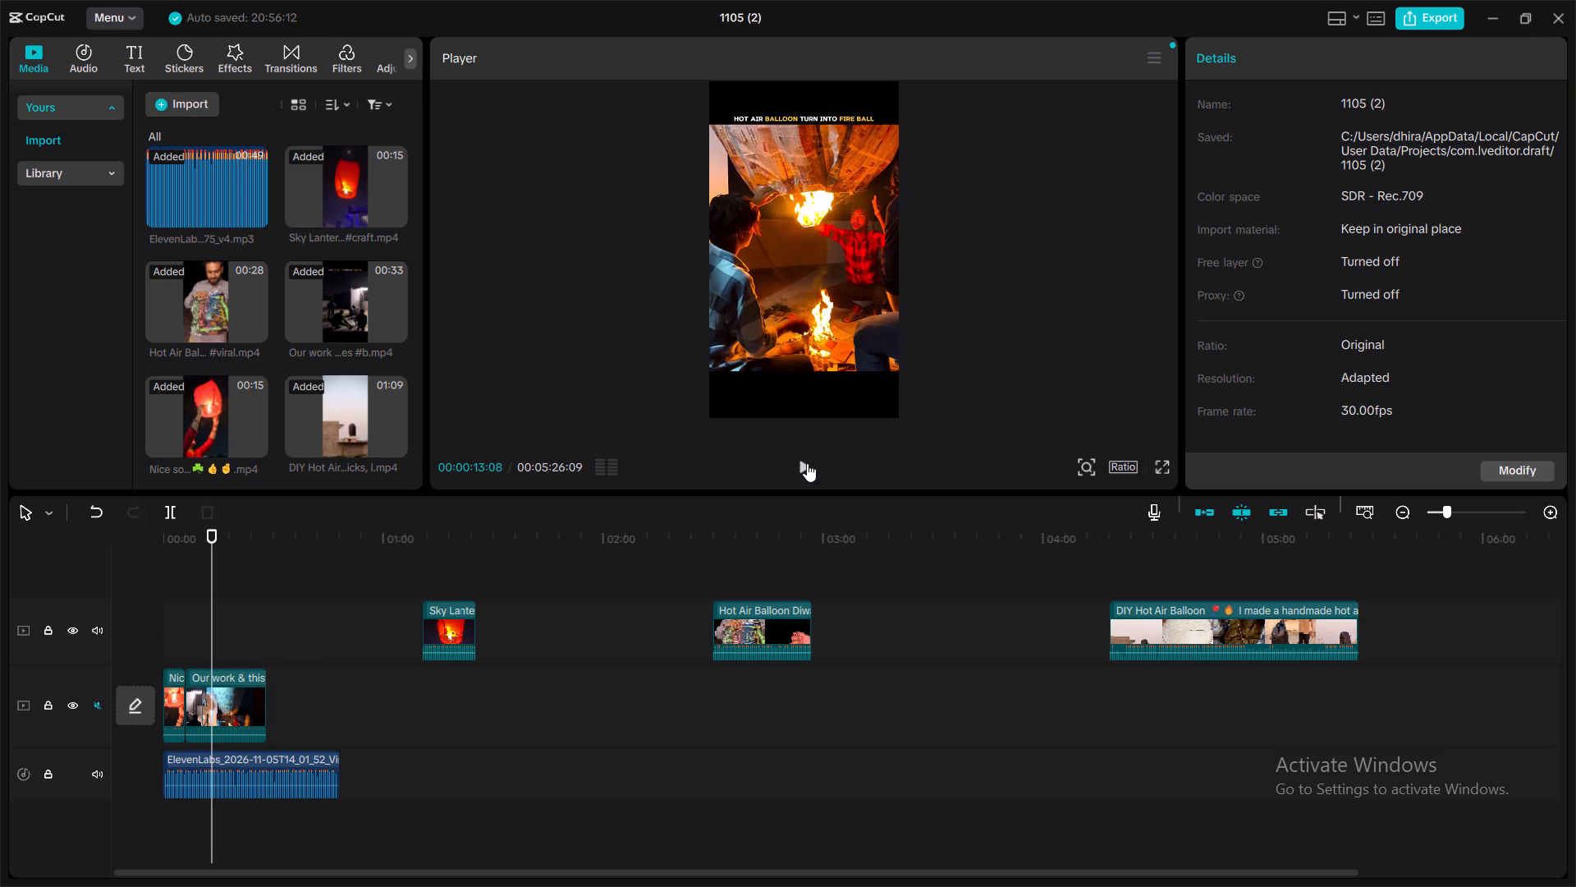
pyautogui.click(802, 462)
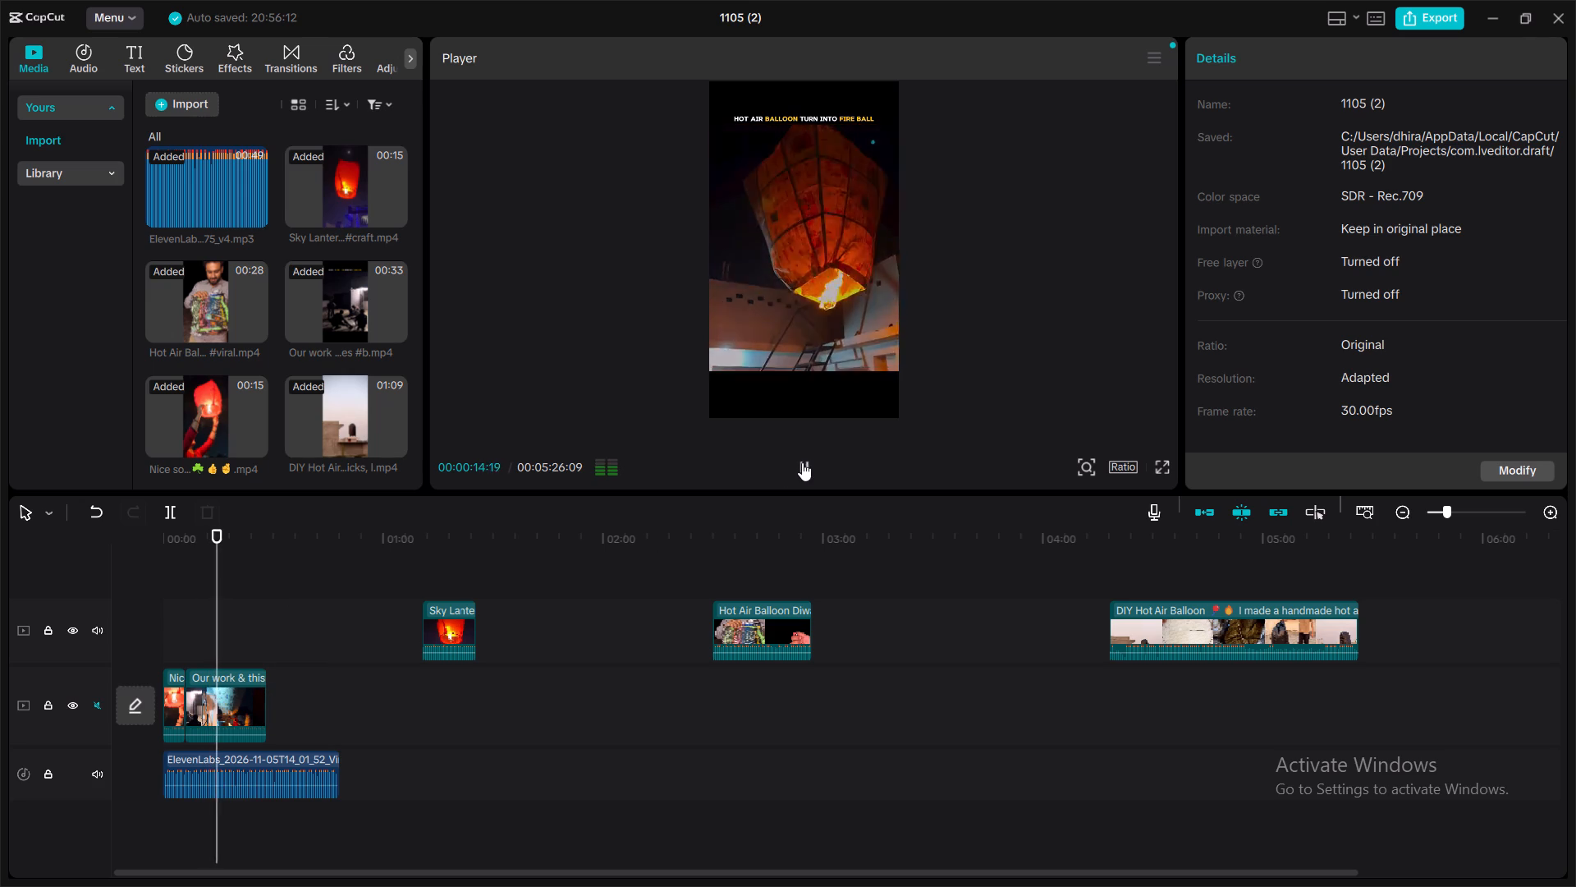
pyautogui.click(802, 462)
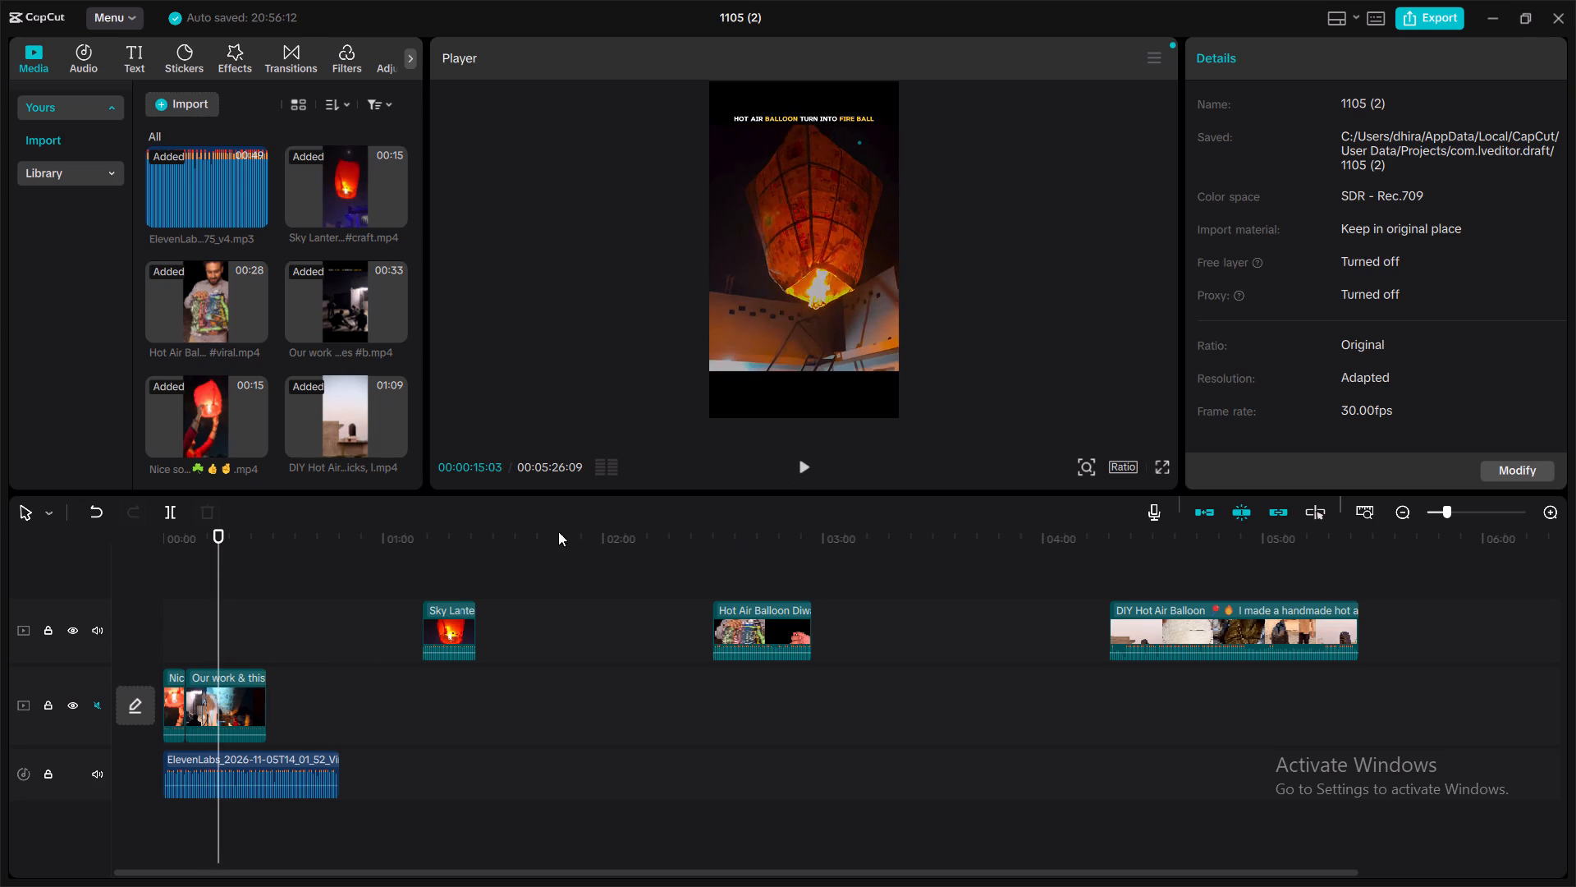
pyautogui.click(803, 469)
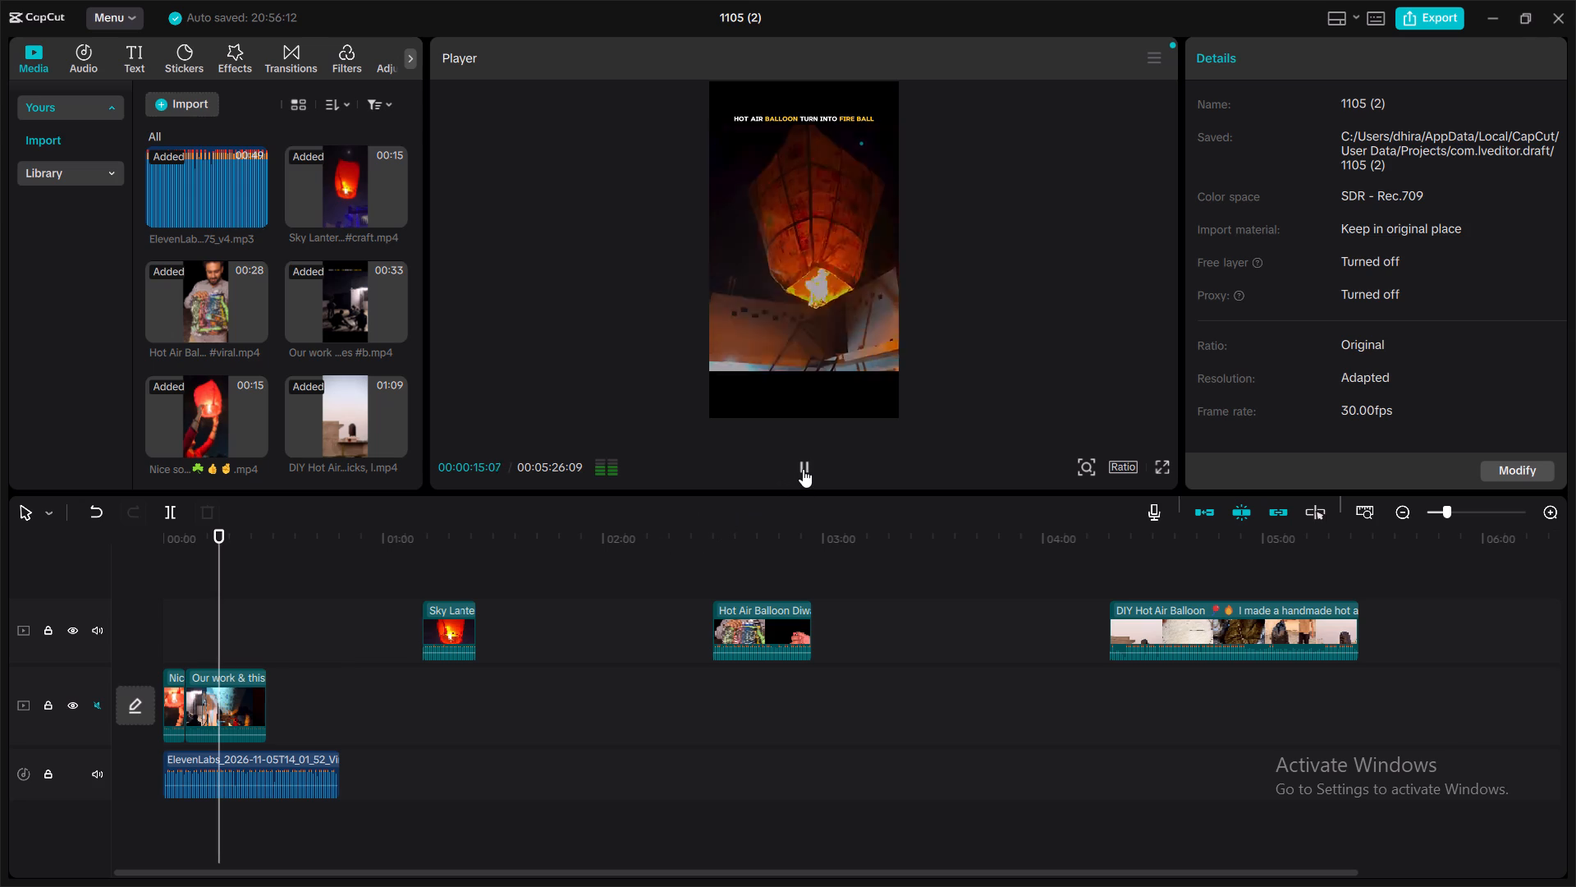
pyautogui.click(803, 469)
pyautogui.click(251, 681)
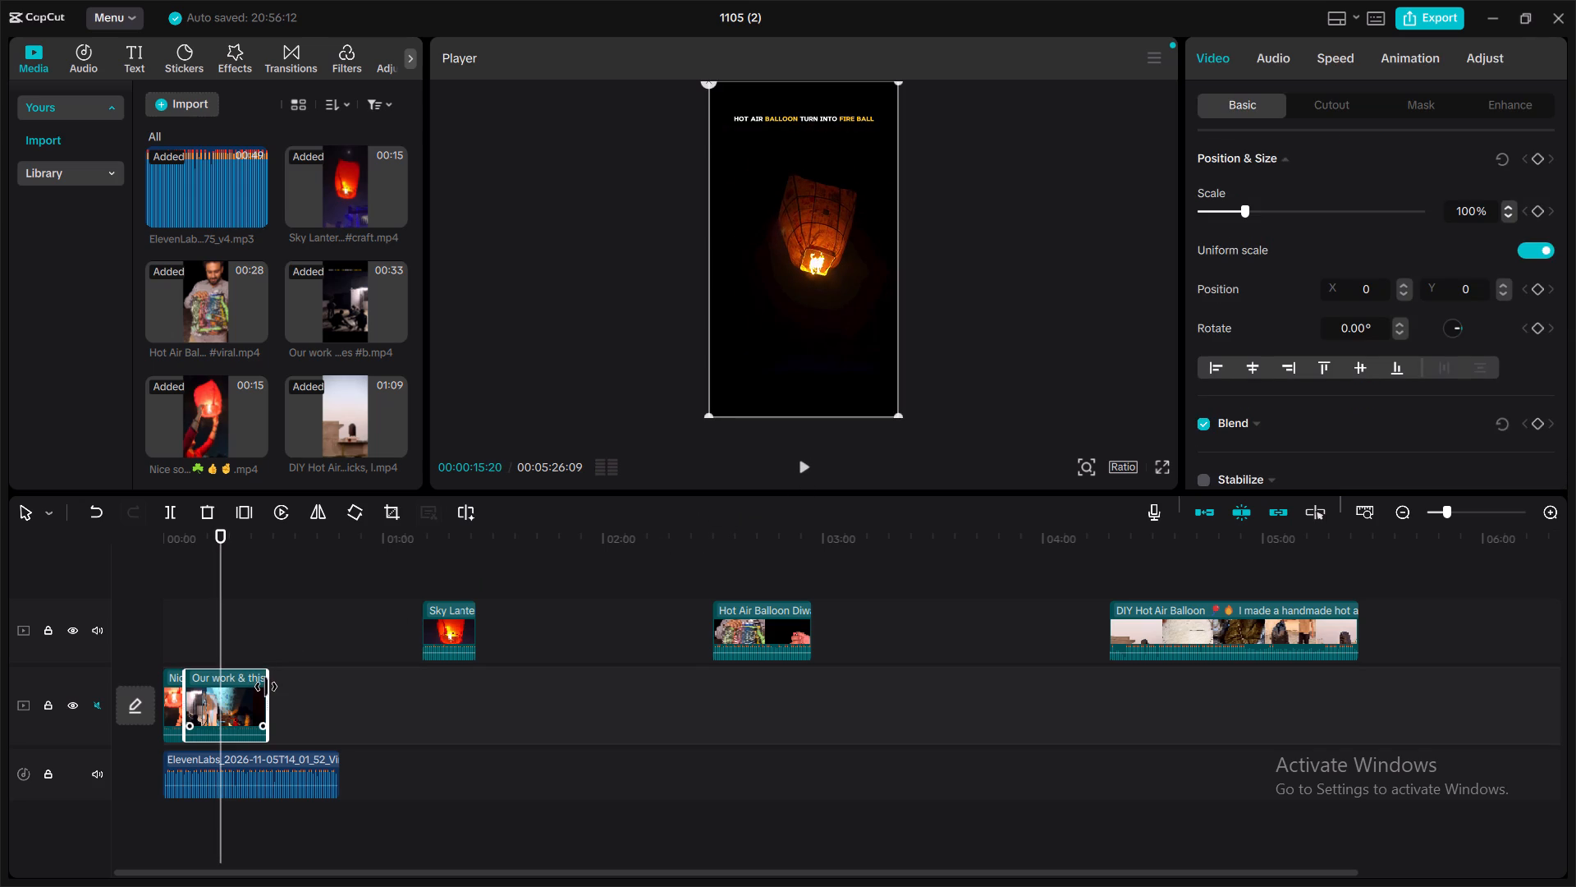
pyautogui.moveTo(266, 687); pyautogui.dragTo(217, 696)
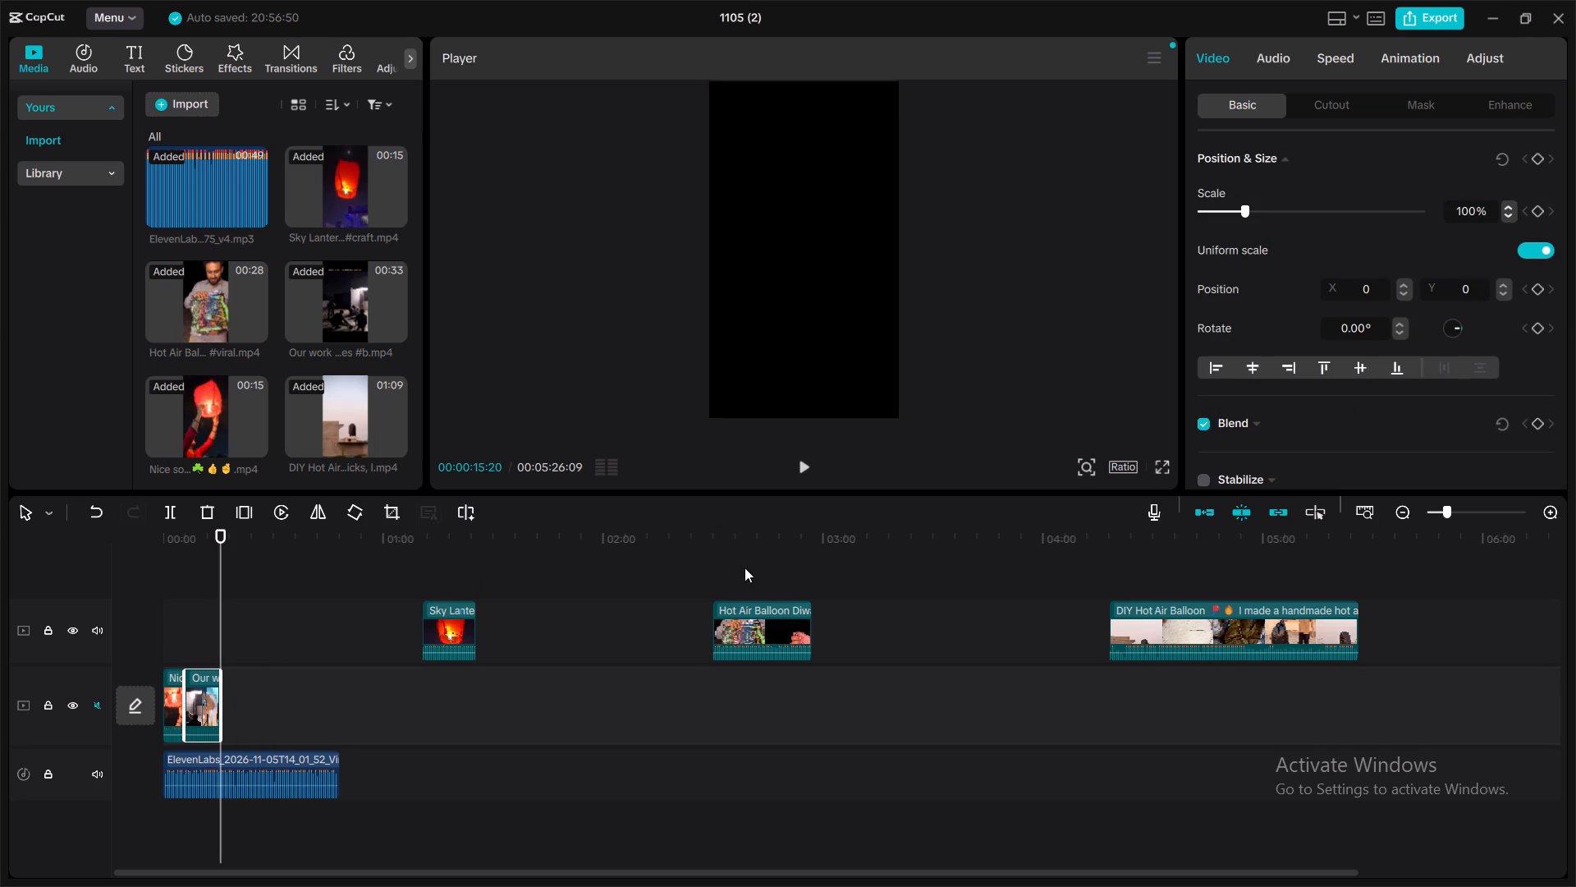
# Place the DIY Hot Air Balloon clip as the main track's third shot and trim its start to the hands beside the black plastic sheet.
pyautogui.moveTo(1175, 604); pyautogui.dragTo(1171, 674)
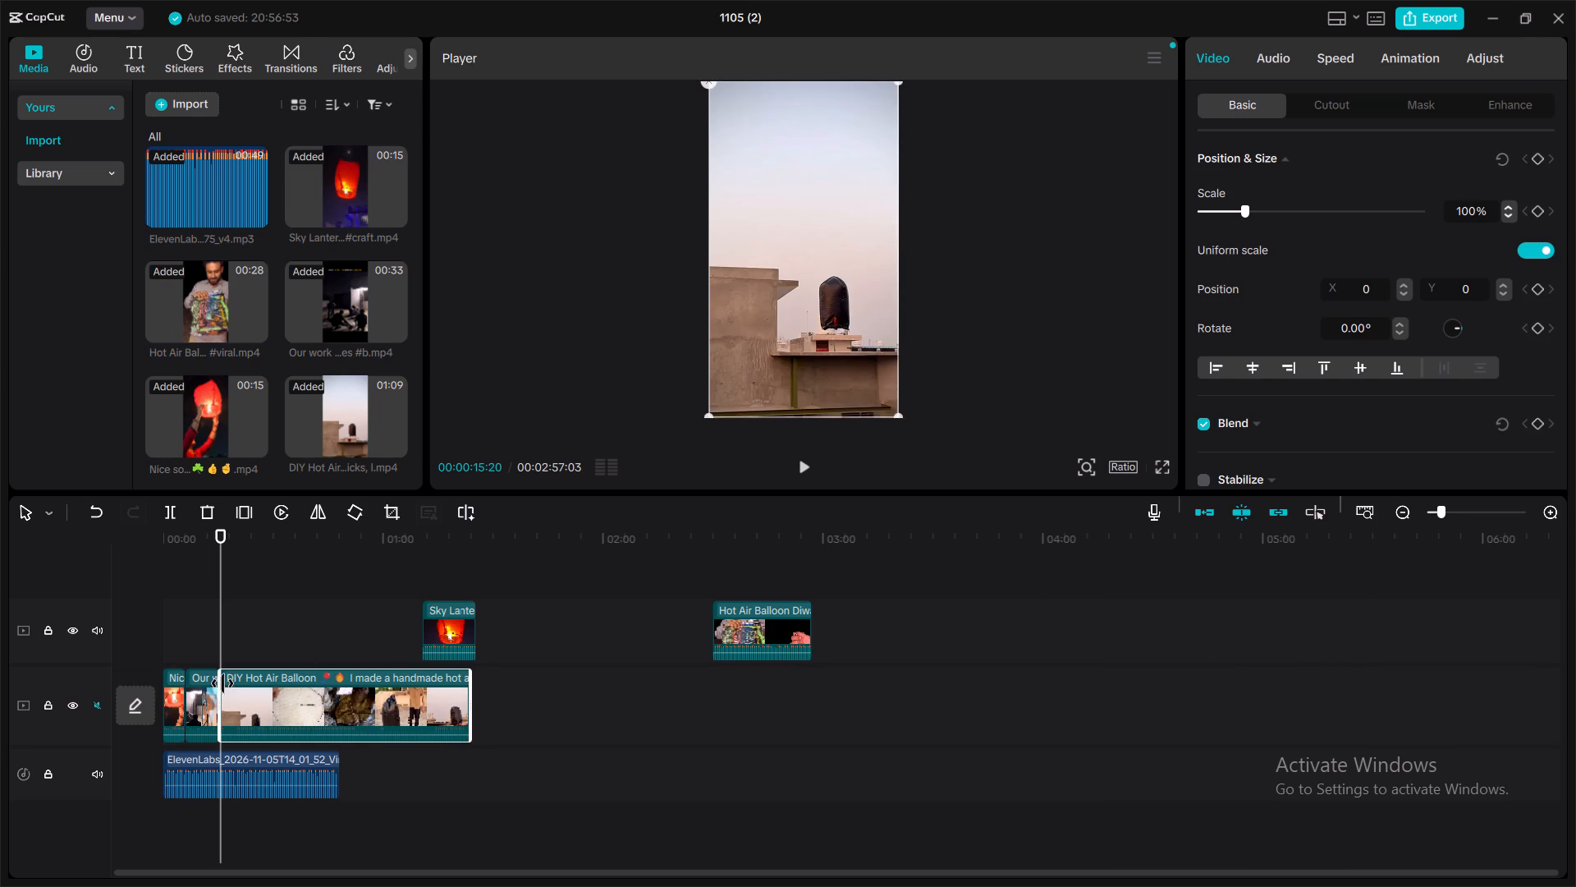
pyautogui.moveTo(221, 683); pyautogui.dragTo(243, 694)
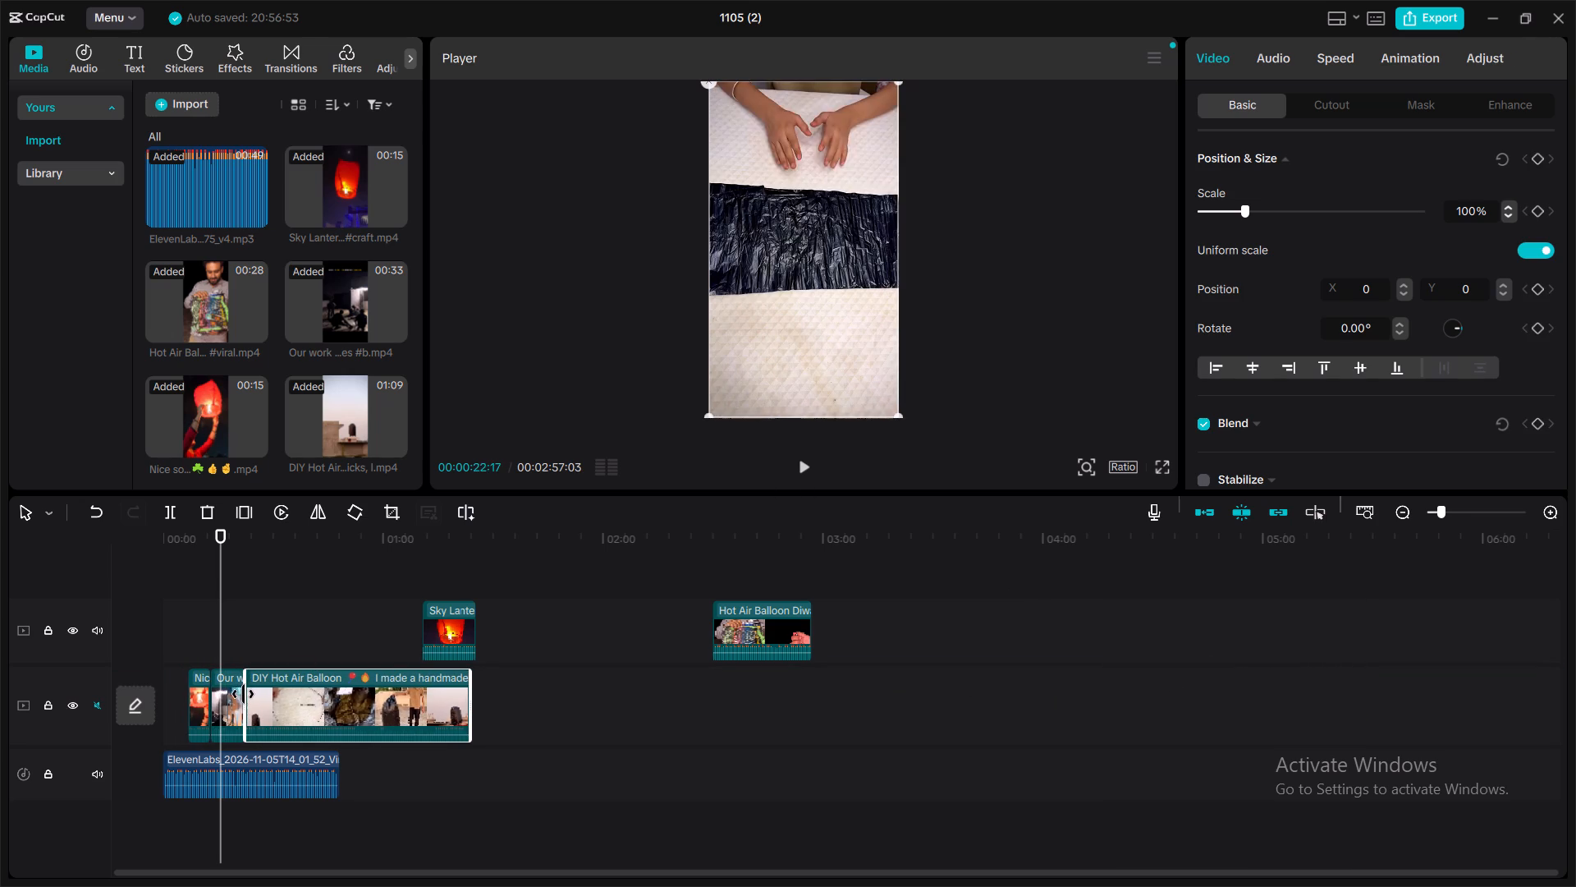
pyautogui.moveTo(243, 694); pyautogui.dragTo(235, 696)
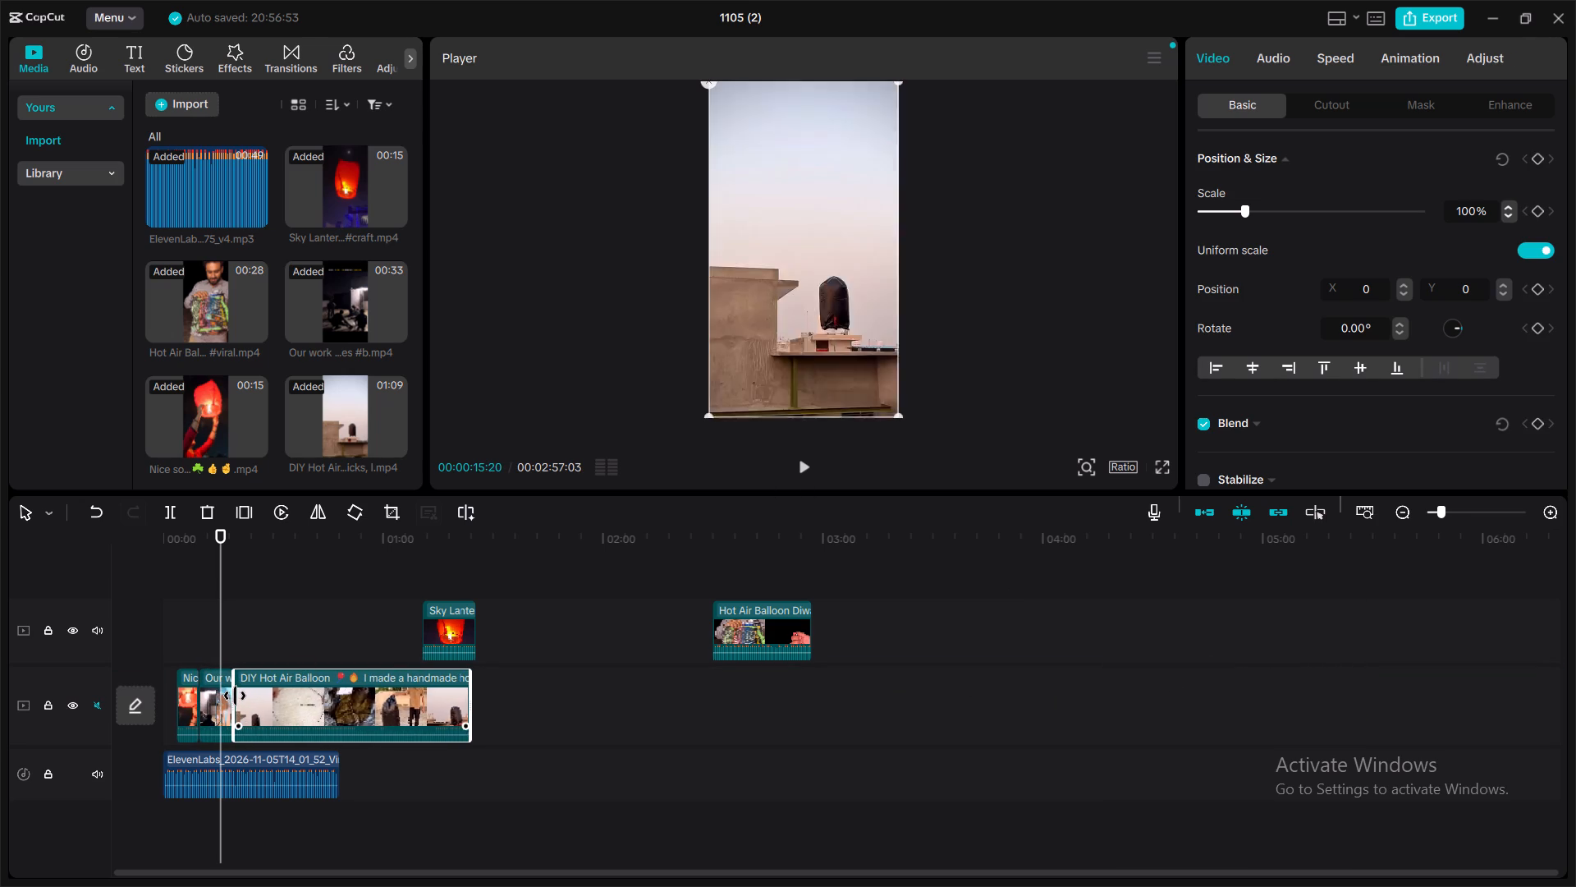
pyautogui.click(803, 460)
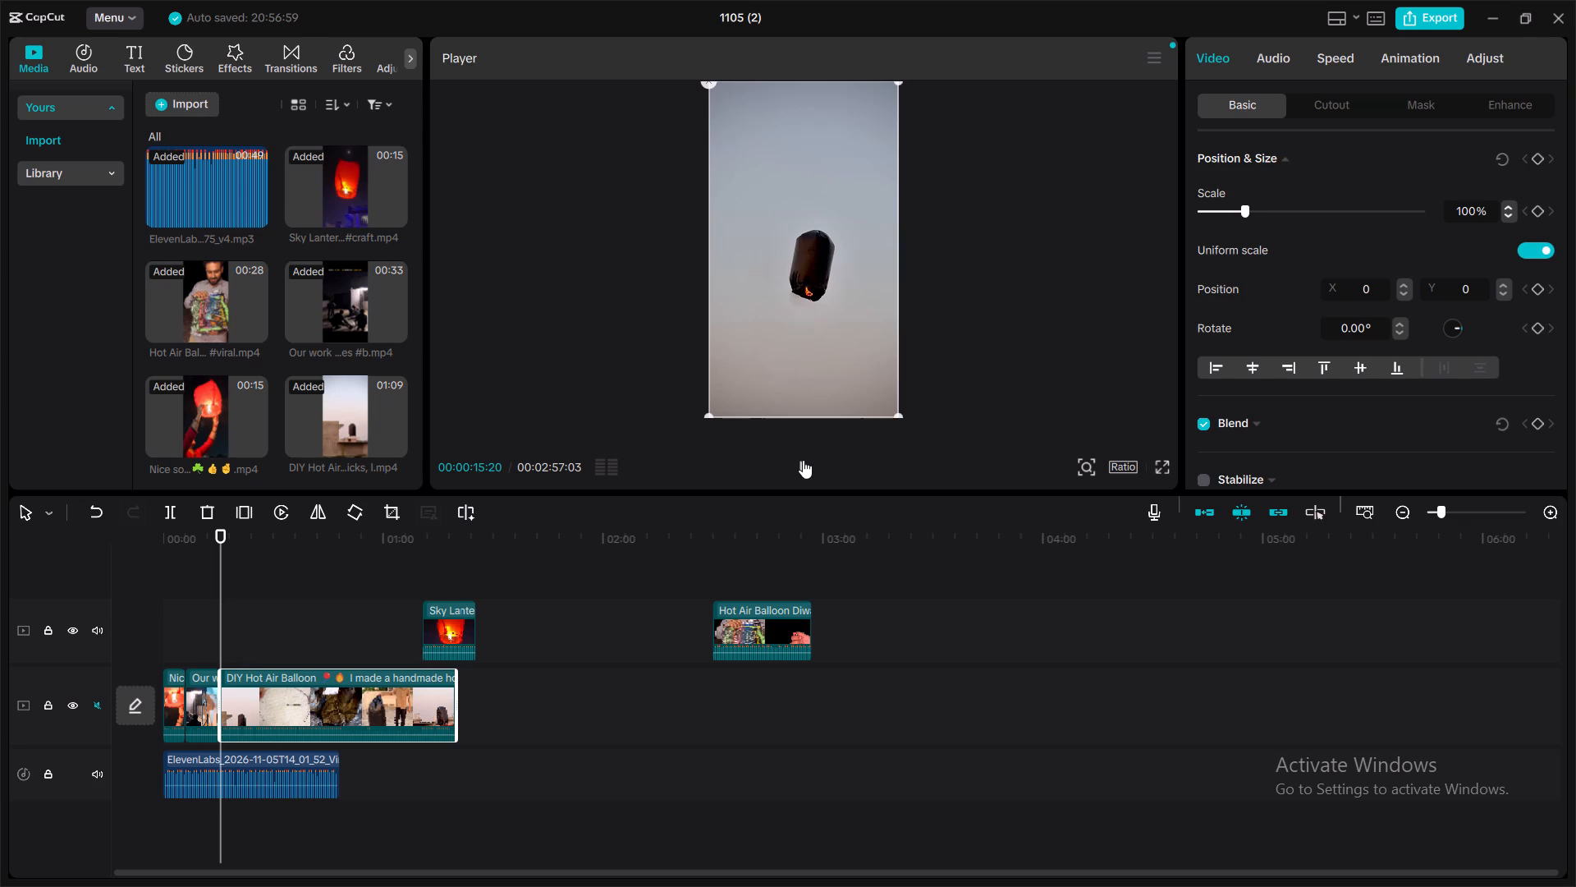
pyautogui.click(803, 460)
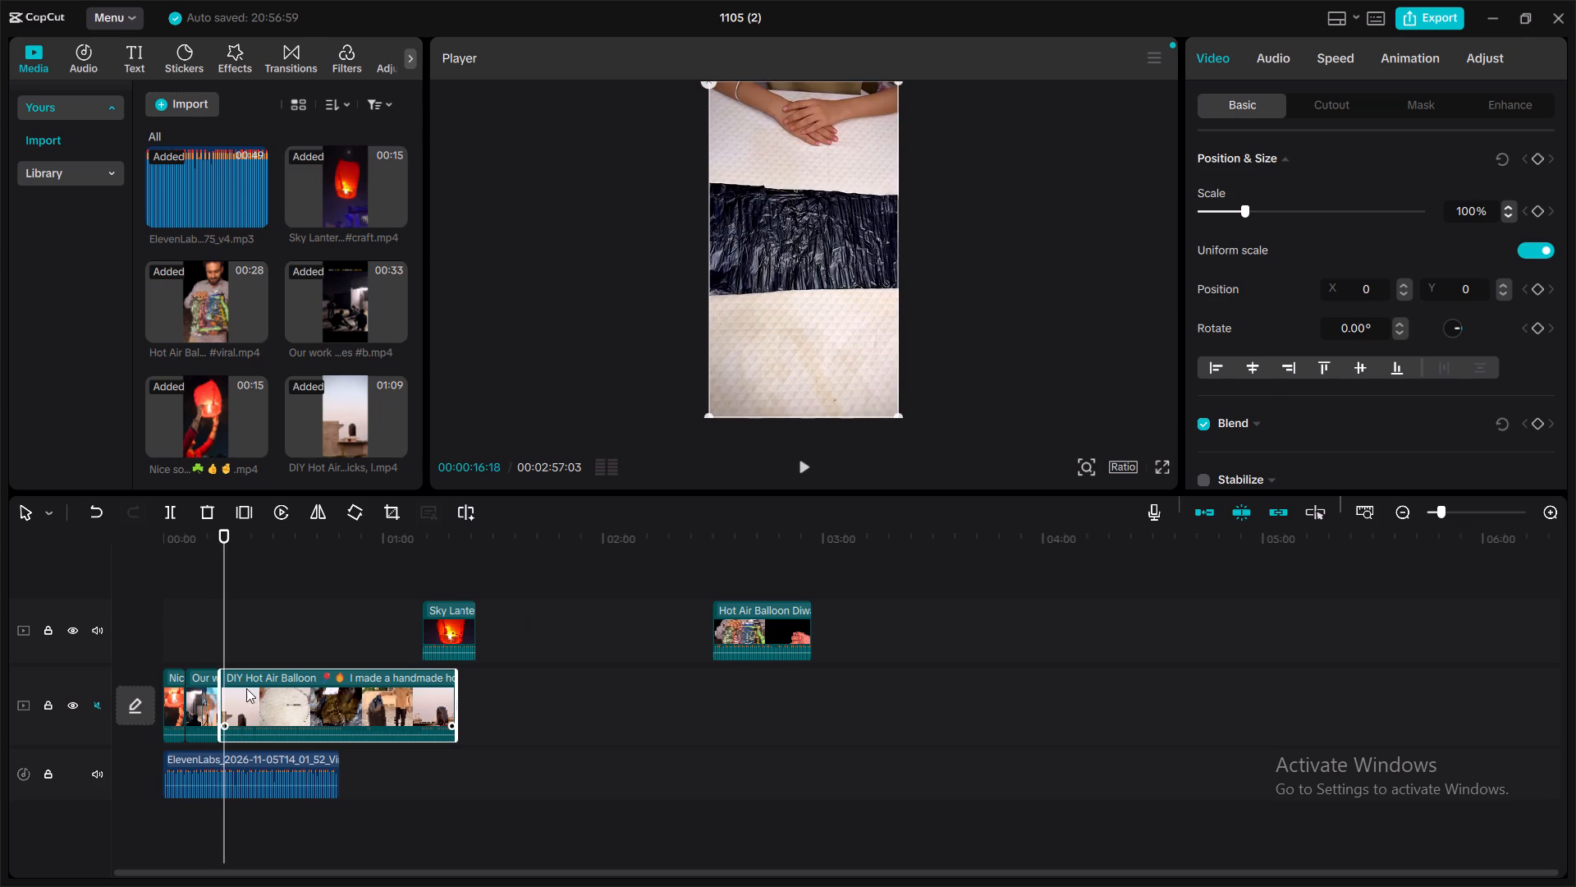
pyautogui.click(221, 693)
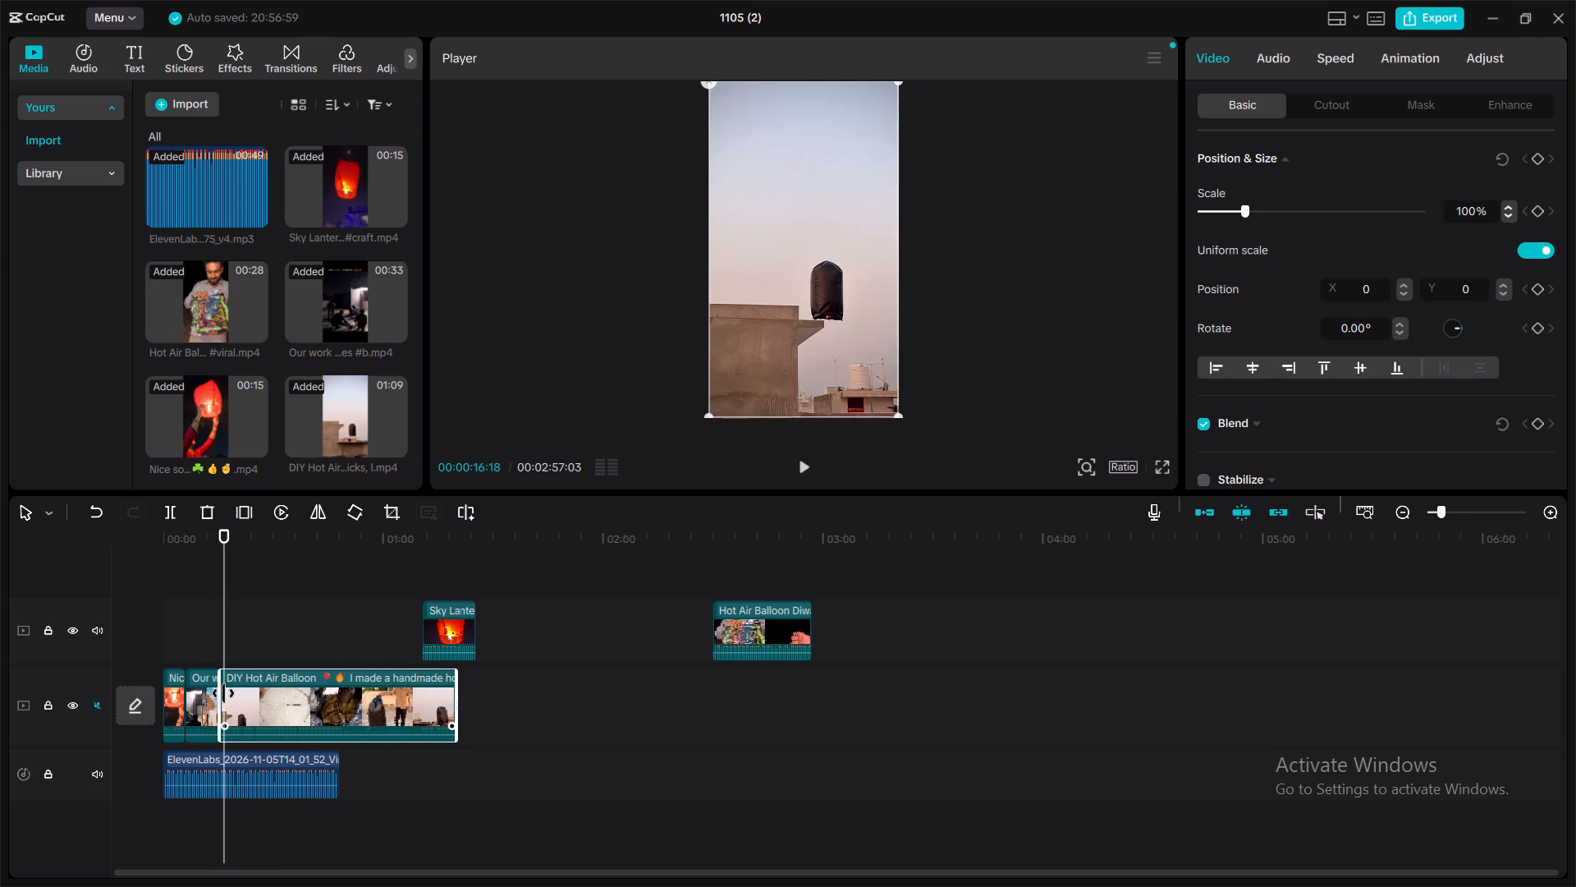
# Play the third shot from about 00:15 against the voiceover to find the cut point and split the DIY Hot Air Balloon clip at about 00:17.
pyautogui.click(216, 652)
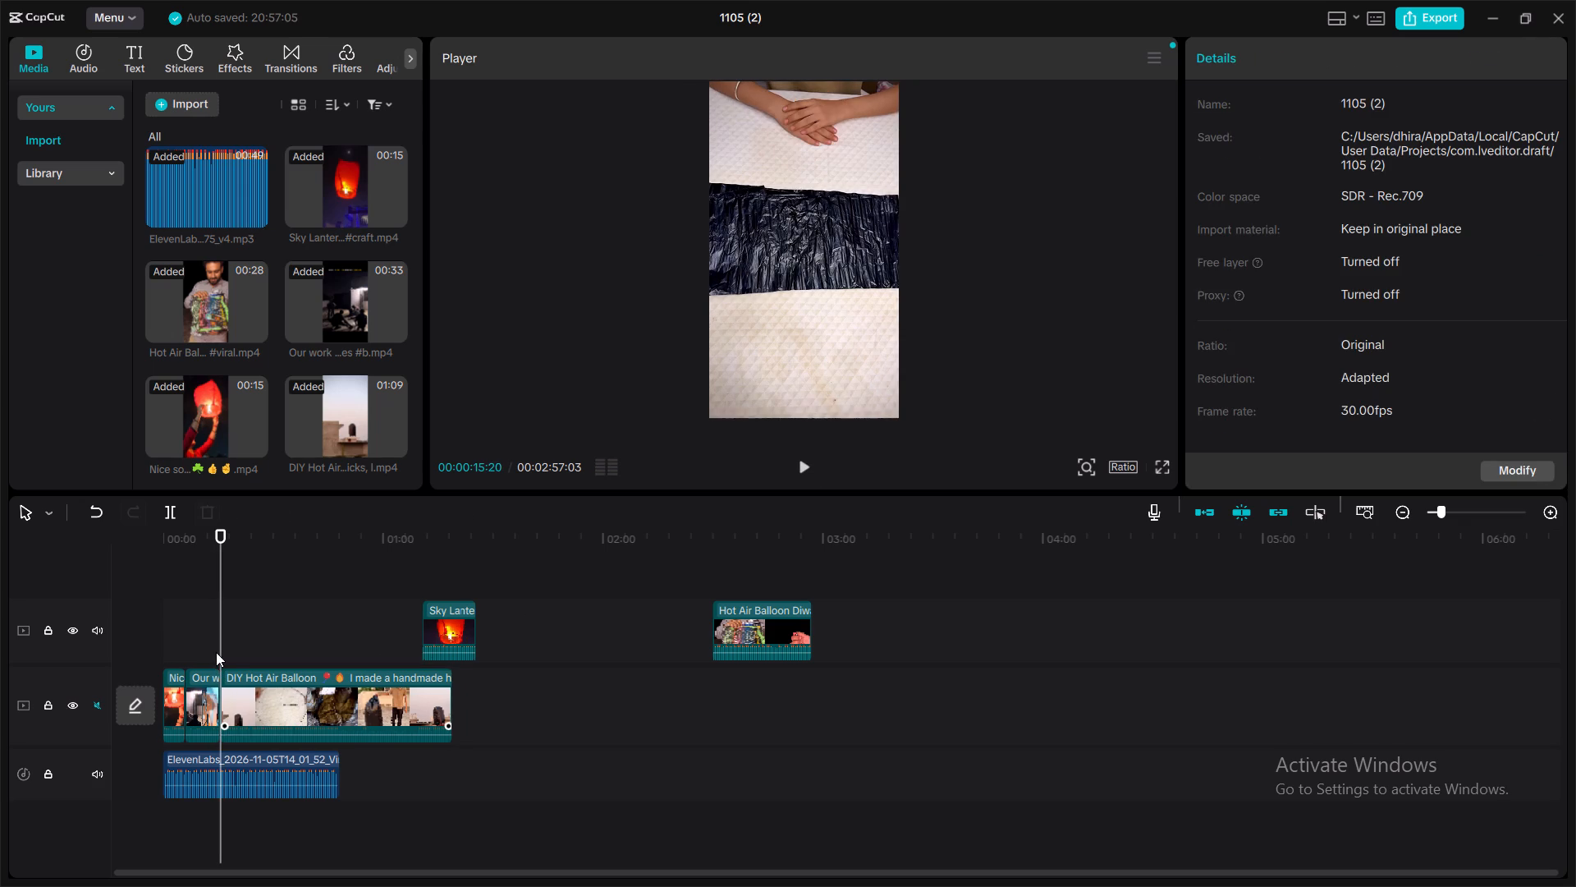
pyautogui.click(800, 453)
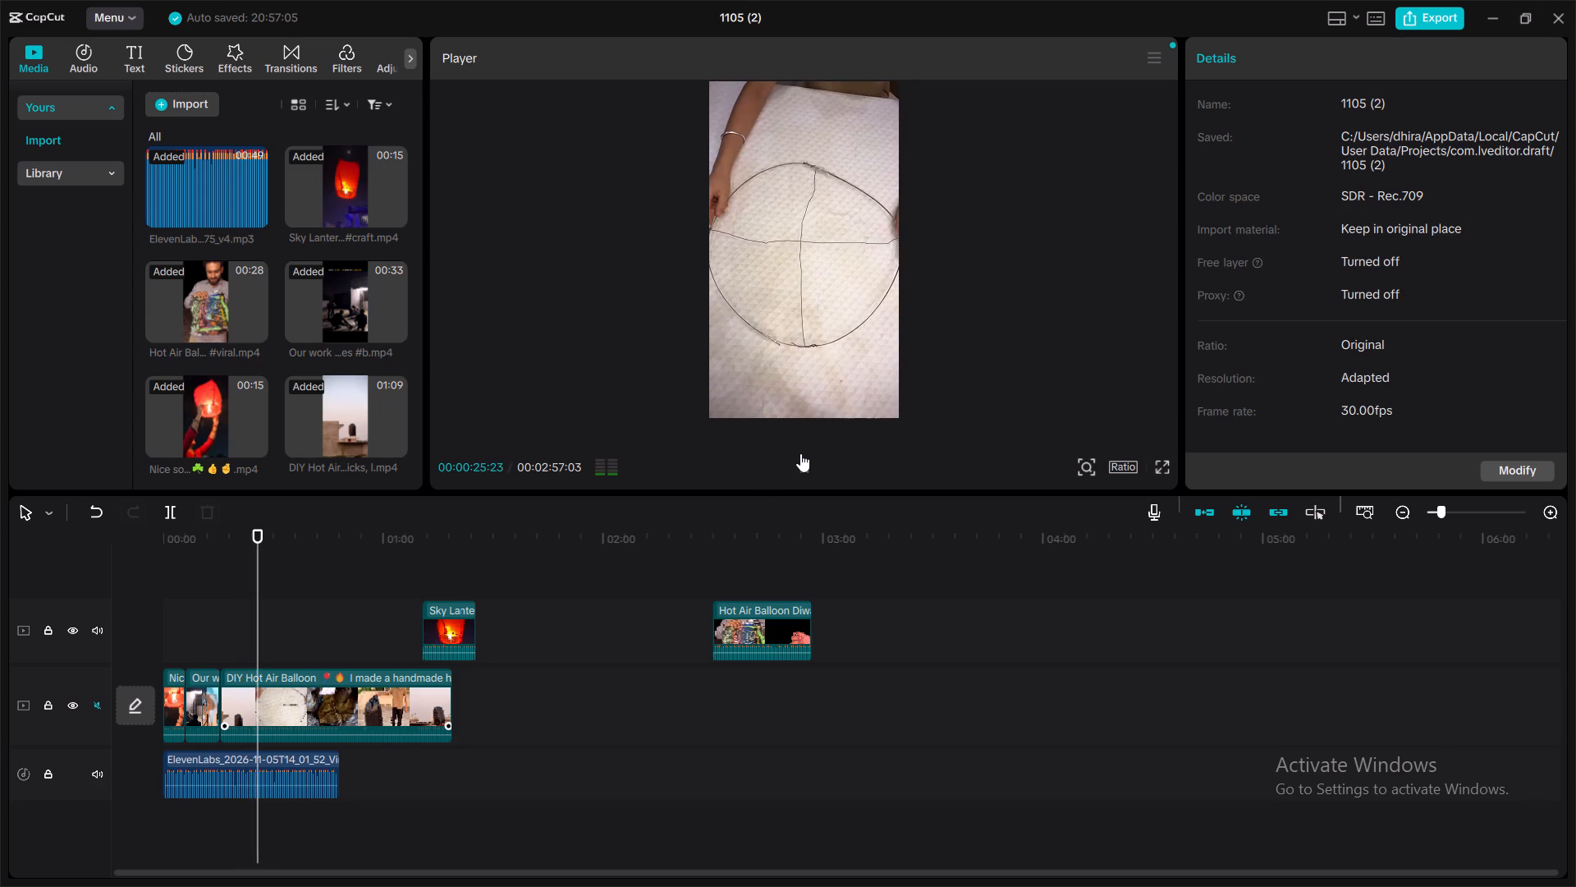
pyautogui.click(800, 453)
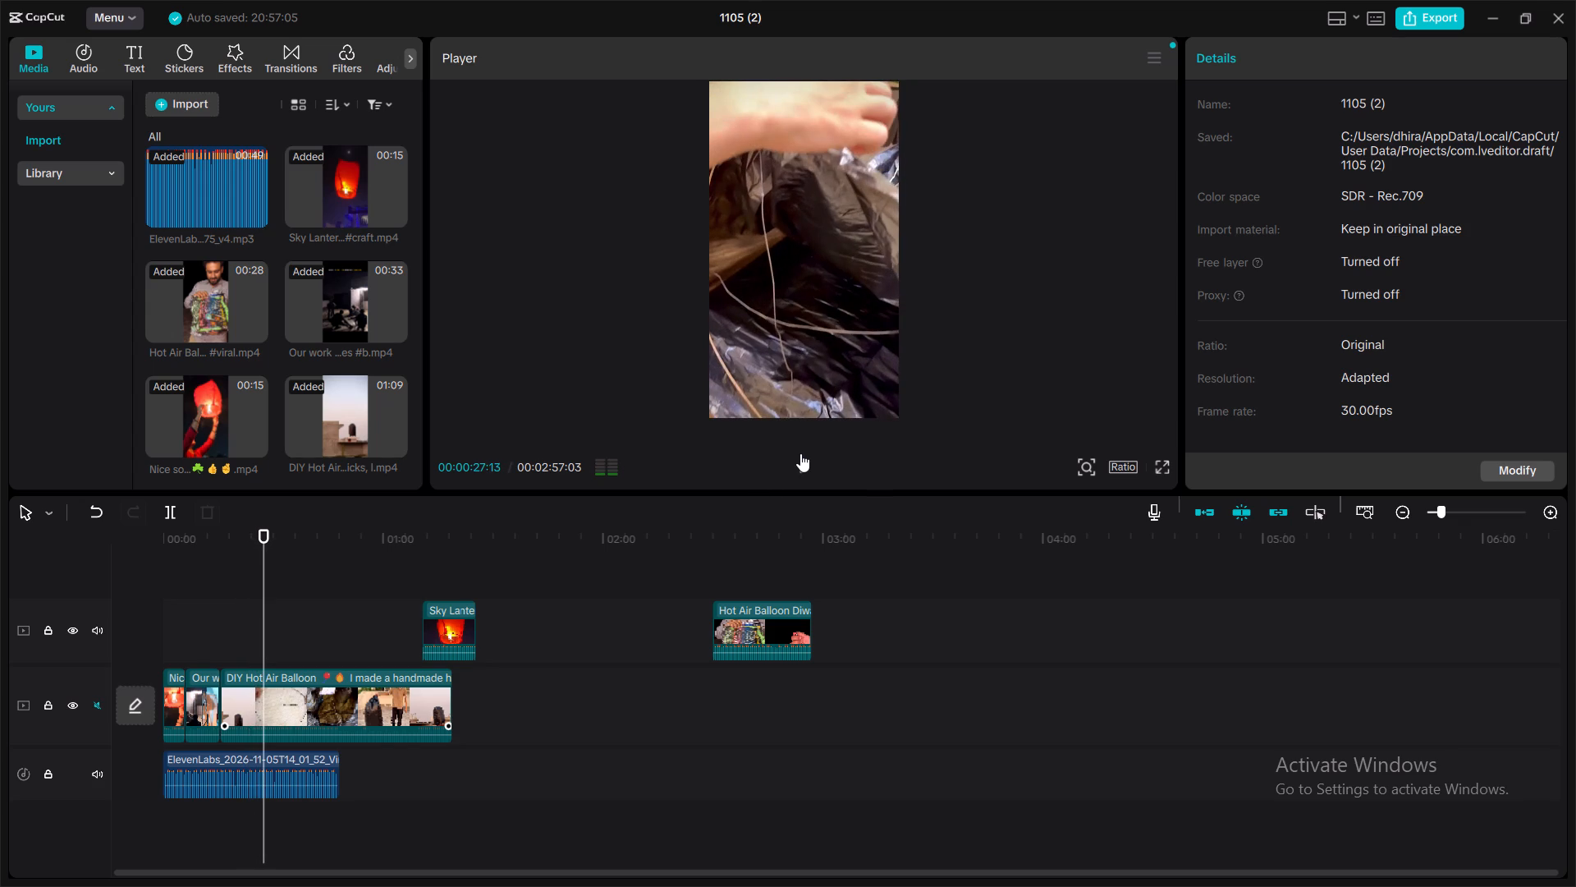
pyautogui.click(800, 453)
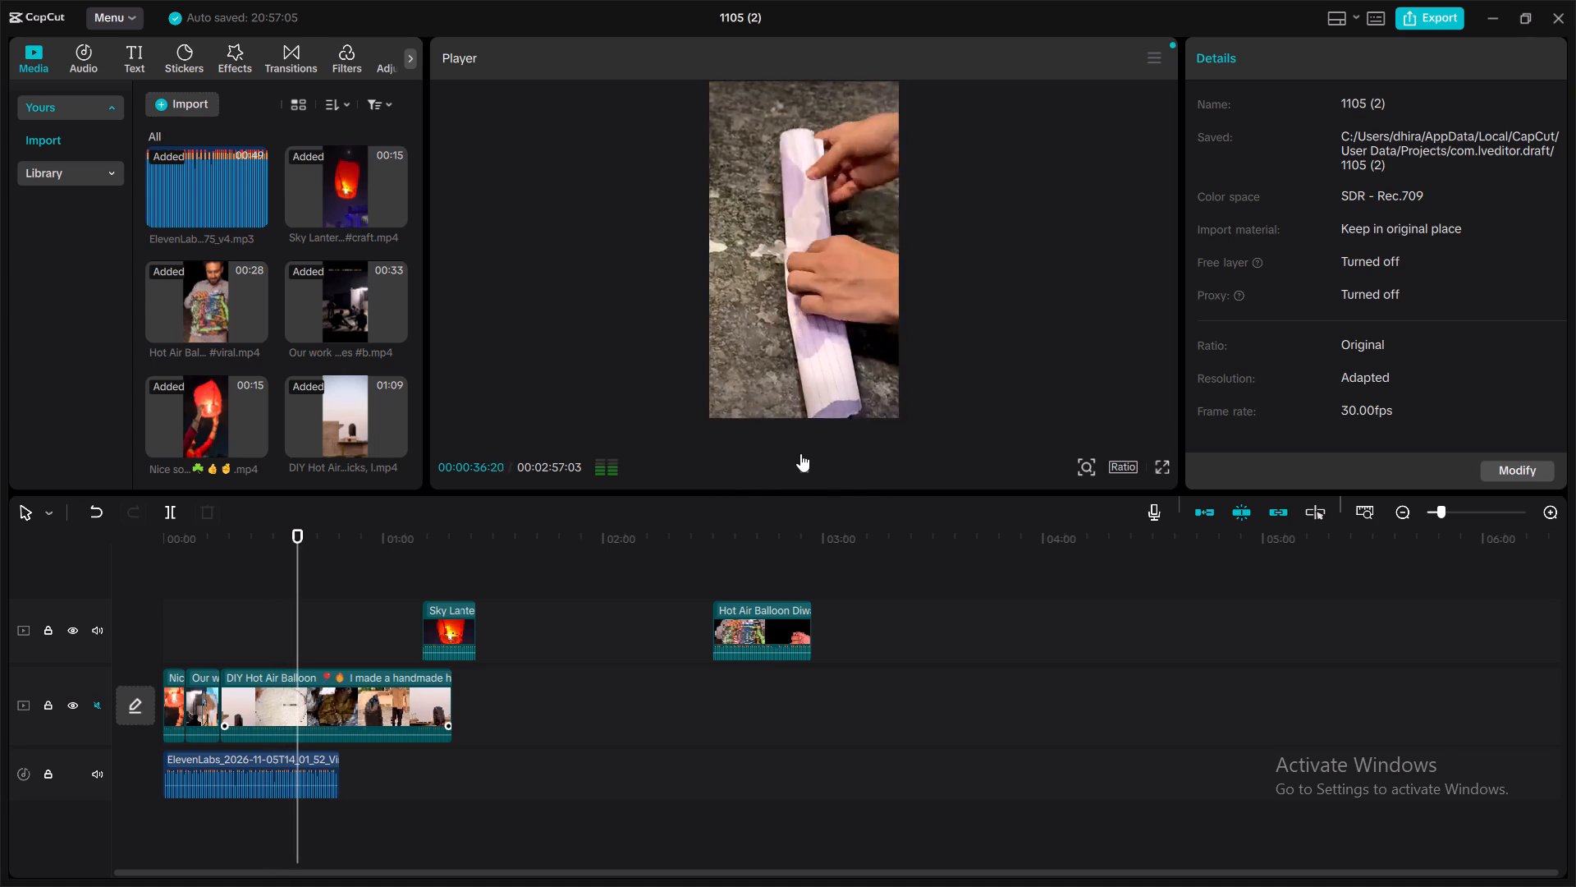
pyautogui.click(800, 453)
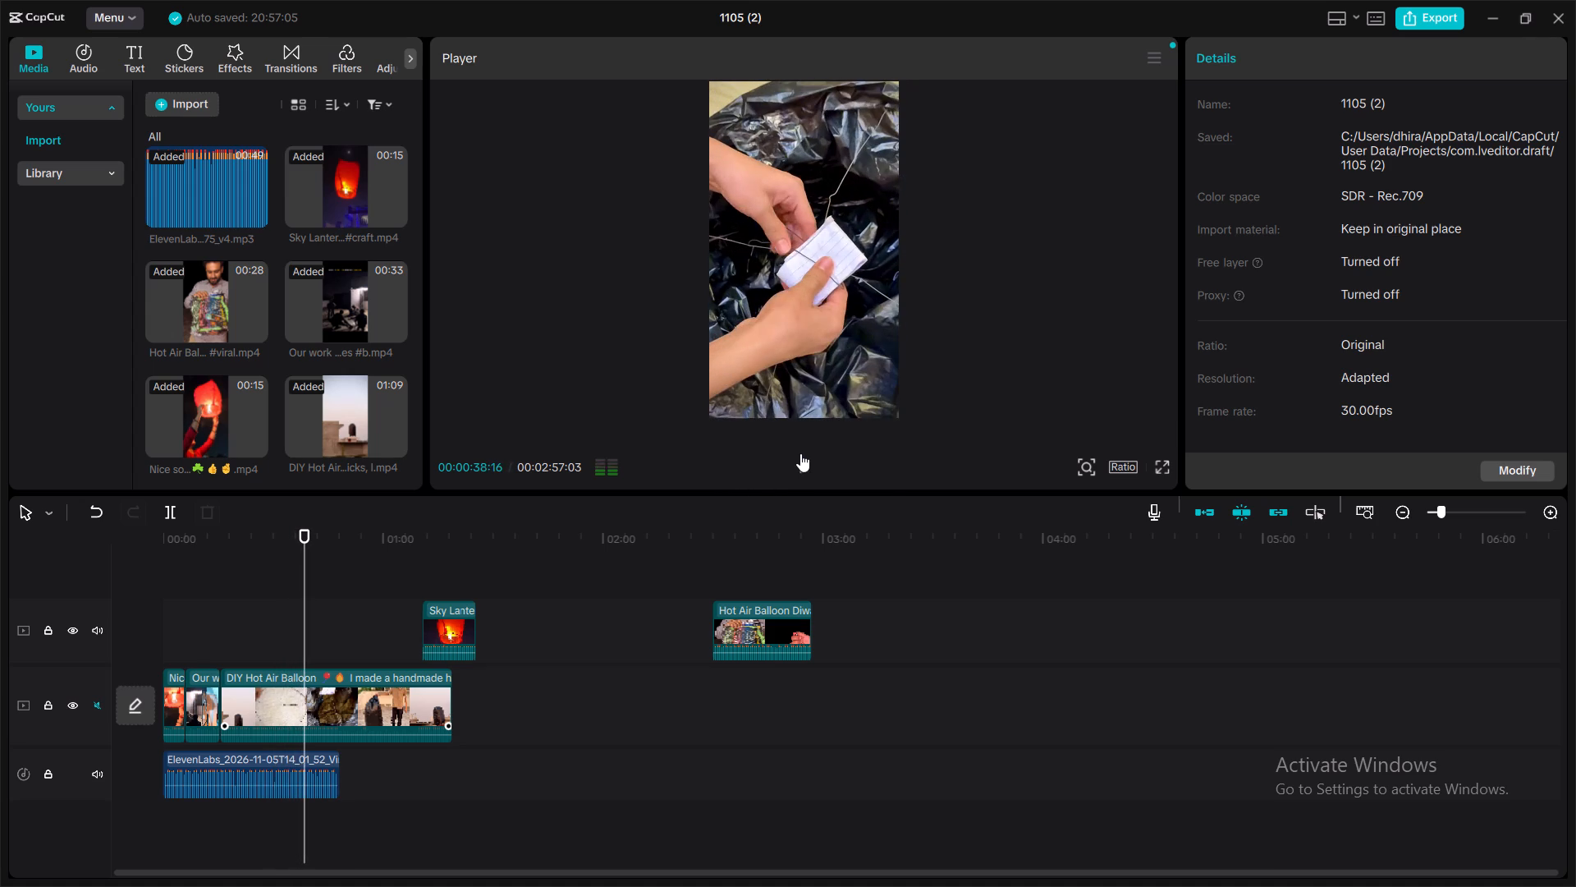
pyautogui.click(263, 683)
pyautogui.moveTo(308, 583); pyautogui.dragTo(220, 601)
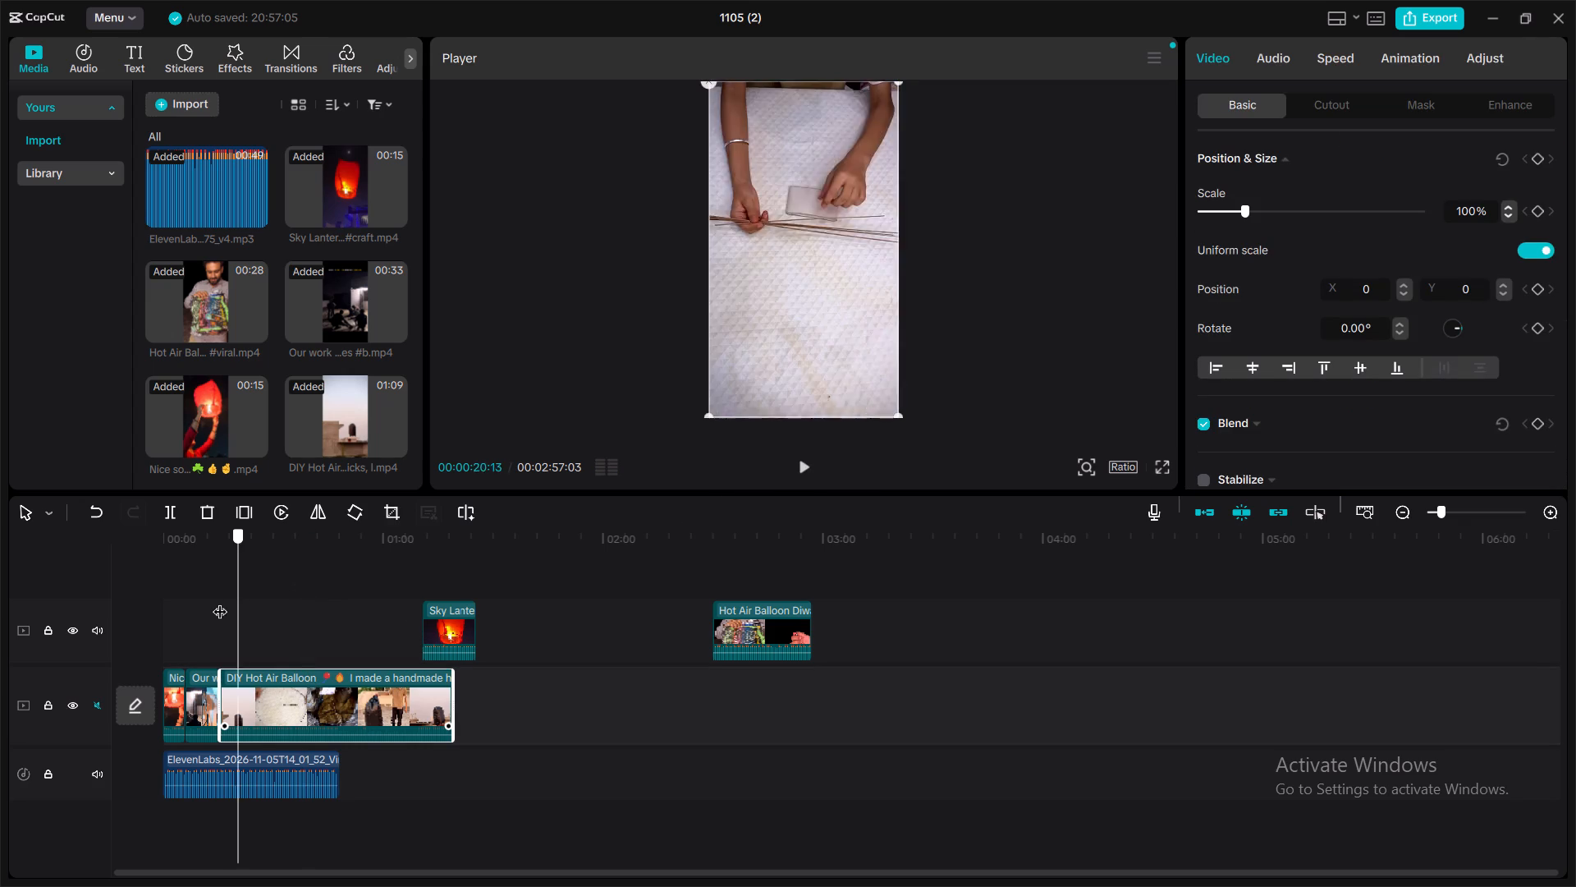
pyautogui.moveTo(220, 601); pyautogui.dragTo(213, 601)
pyautogui.click(802, 457)
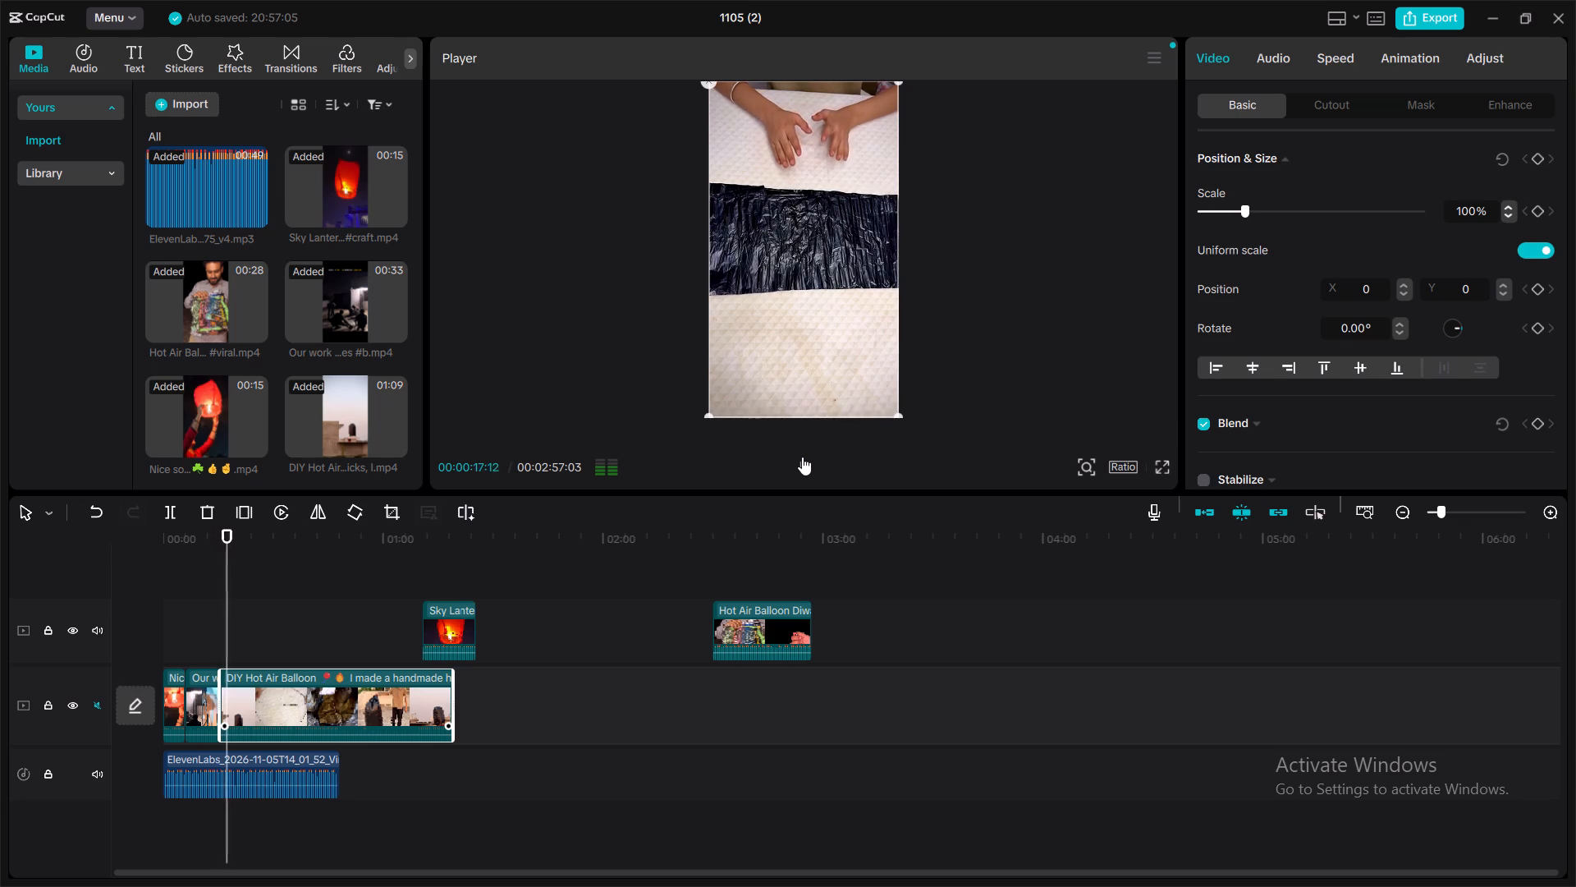
pyautogui.click(802, 457)
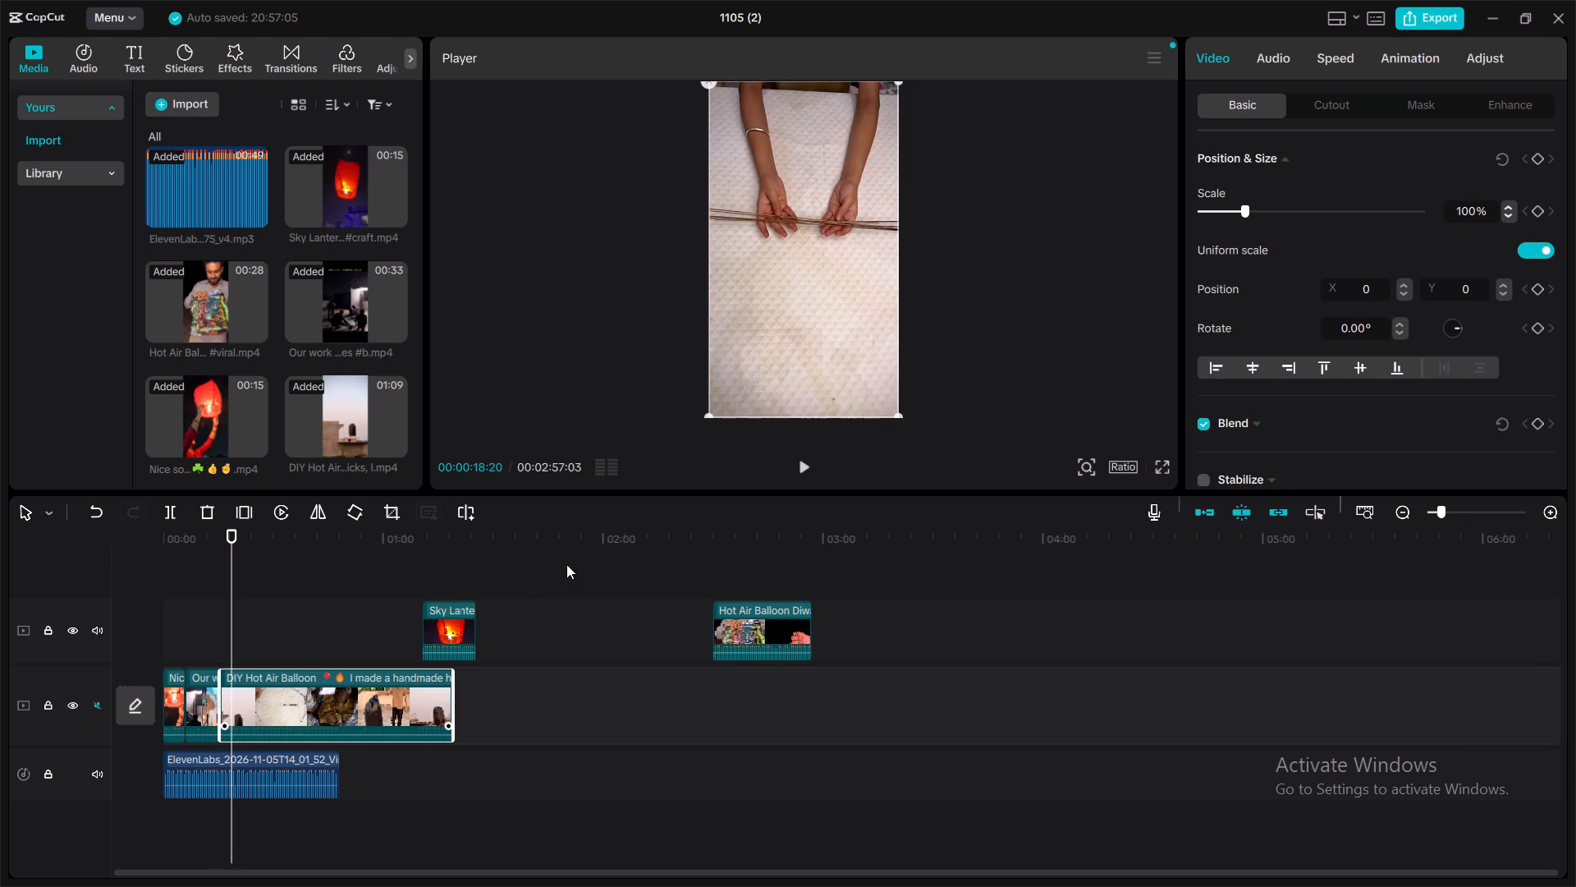
pyautogui.moveTo(229, 594); pyautogui.dragTo(222, 594)
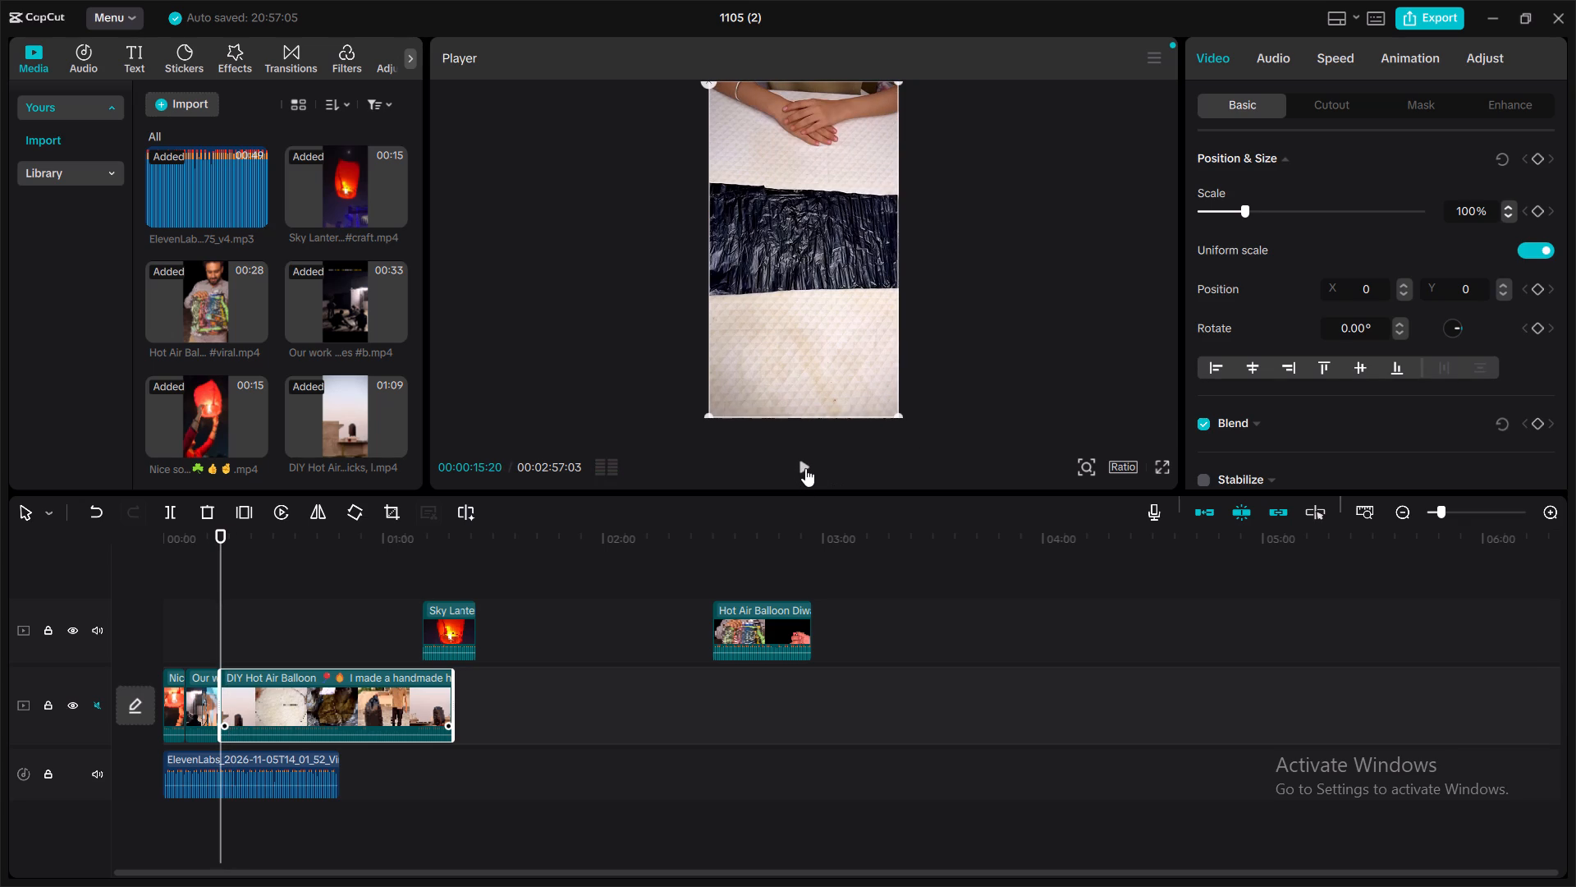
pyautogui.click(805, 468)
pyautogui.click(805, 468)
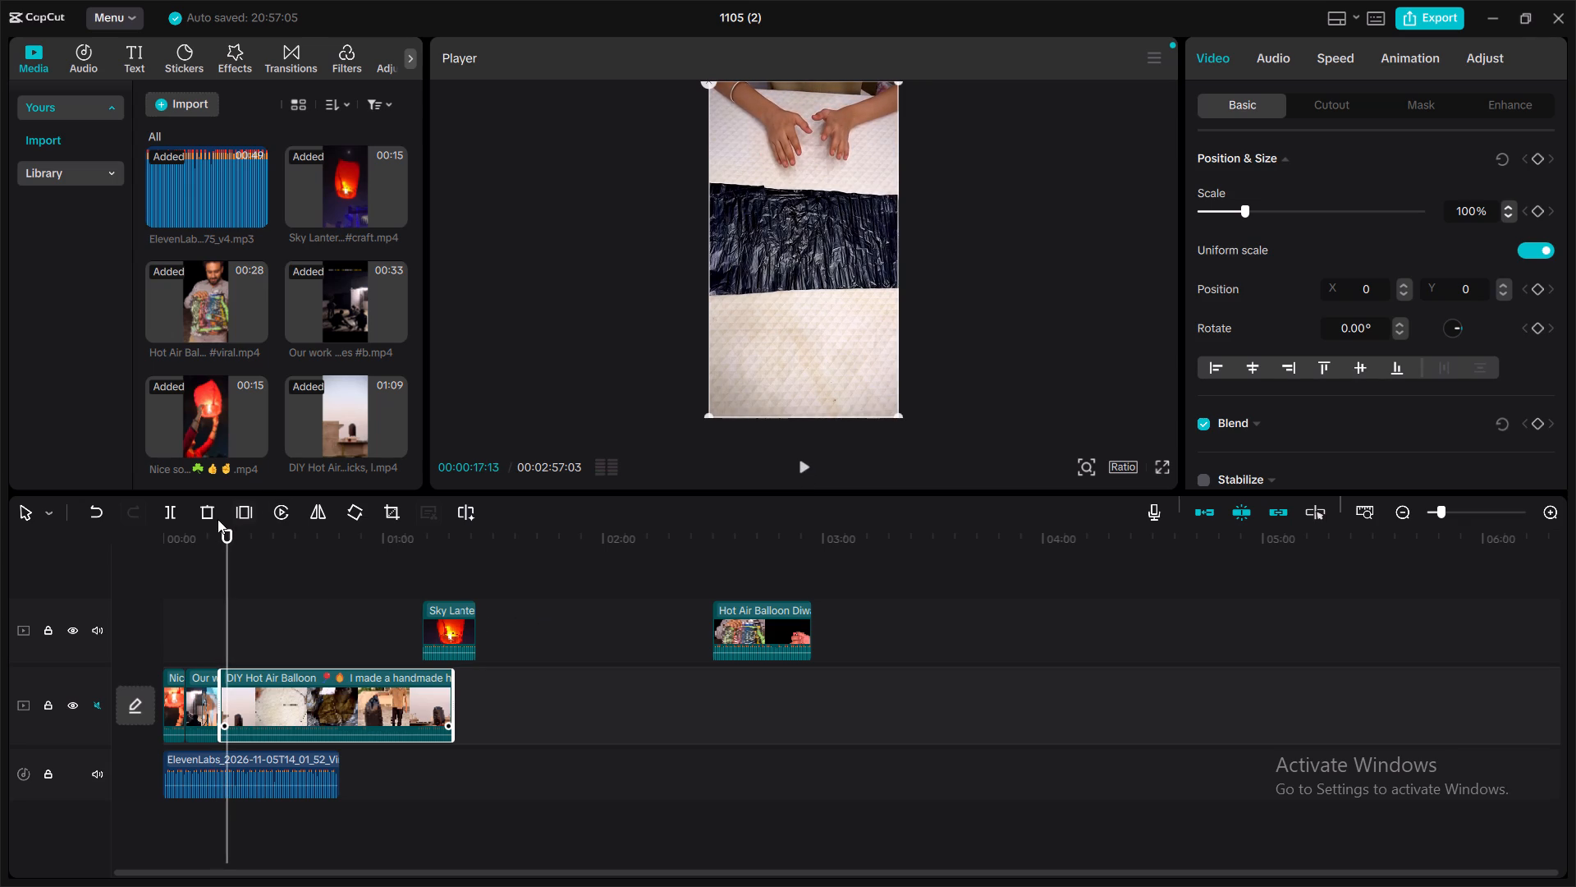
pyautogui.click(173, 512)
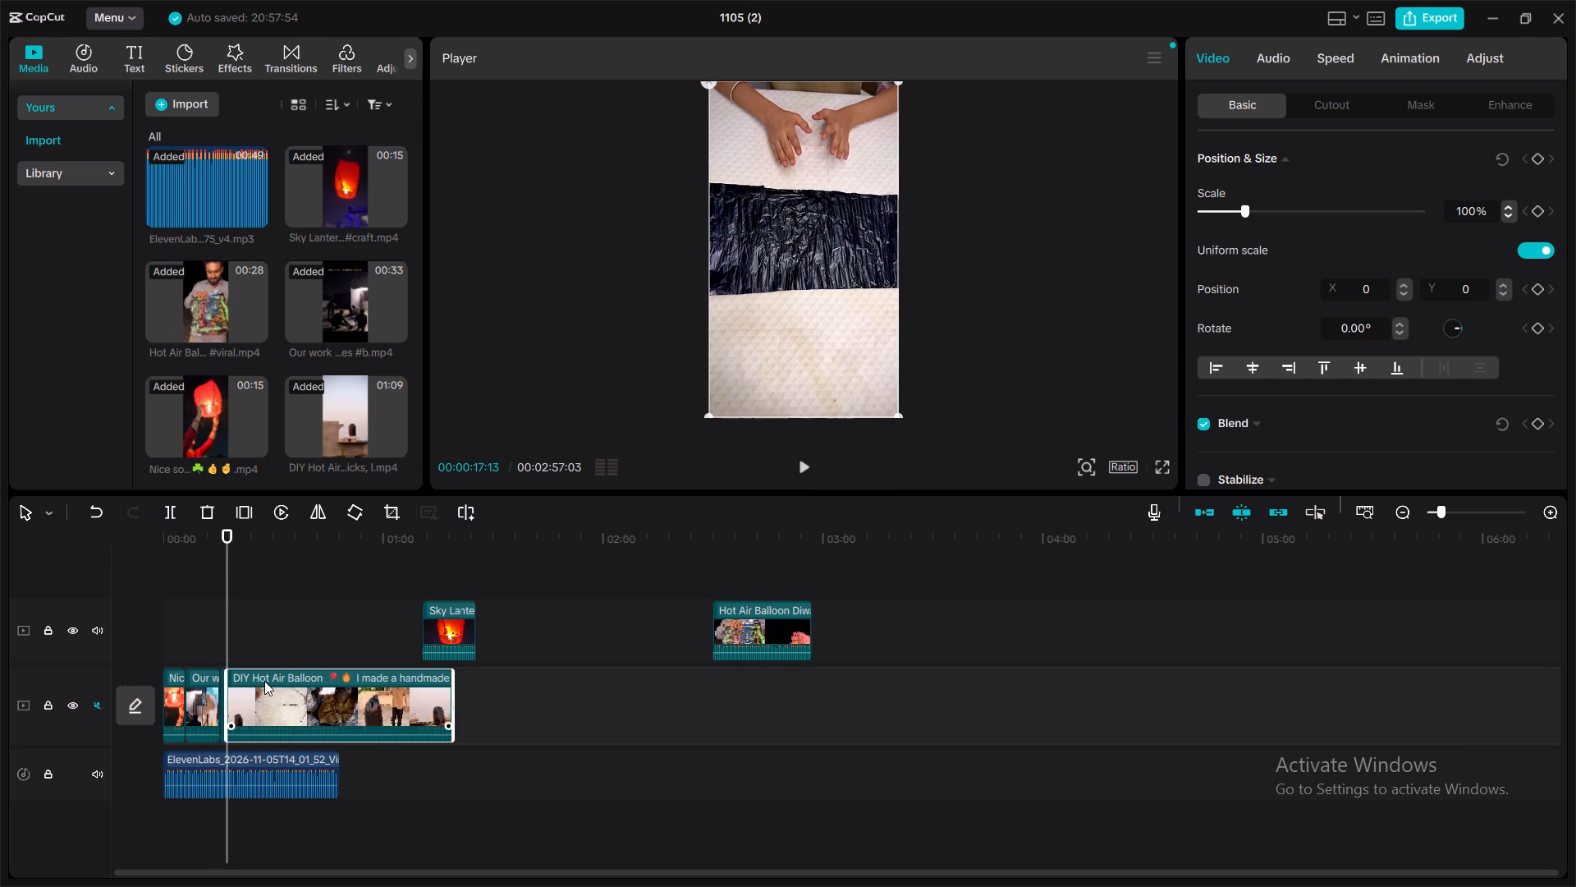
# Trim the start of the DIY Hot Air Balloon clip's remaining part to the black balloon floating above the rooftops.
pyautogui.moveTo(223, 678); pyautogui.dragTo(339, 681)
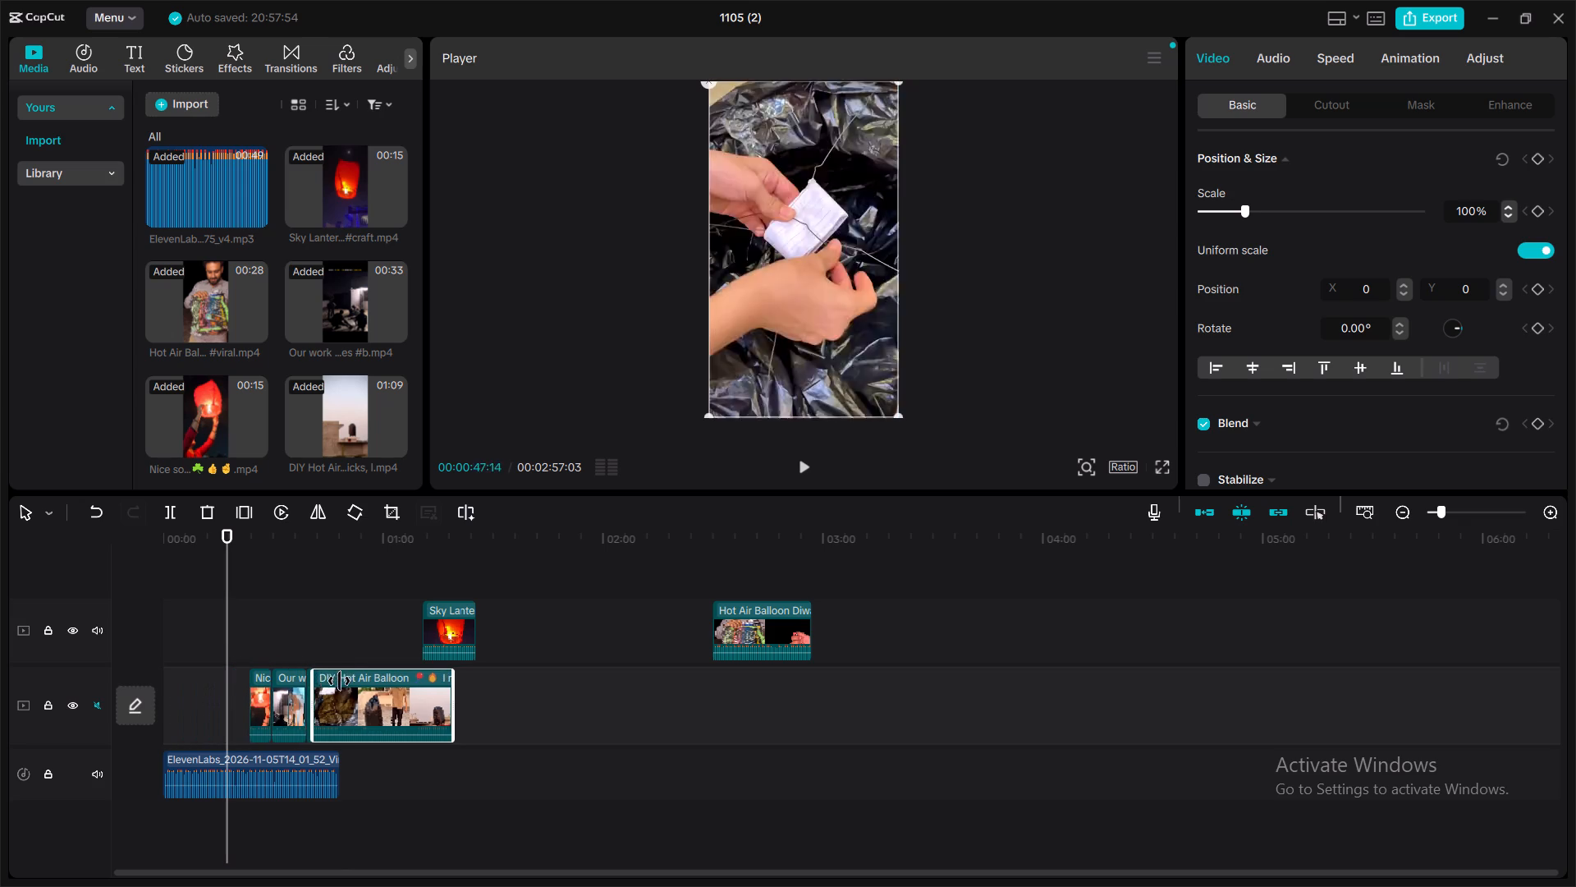
pyautogui.moveTo(339, 681); pyautogui.dragTo(370, 692)
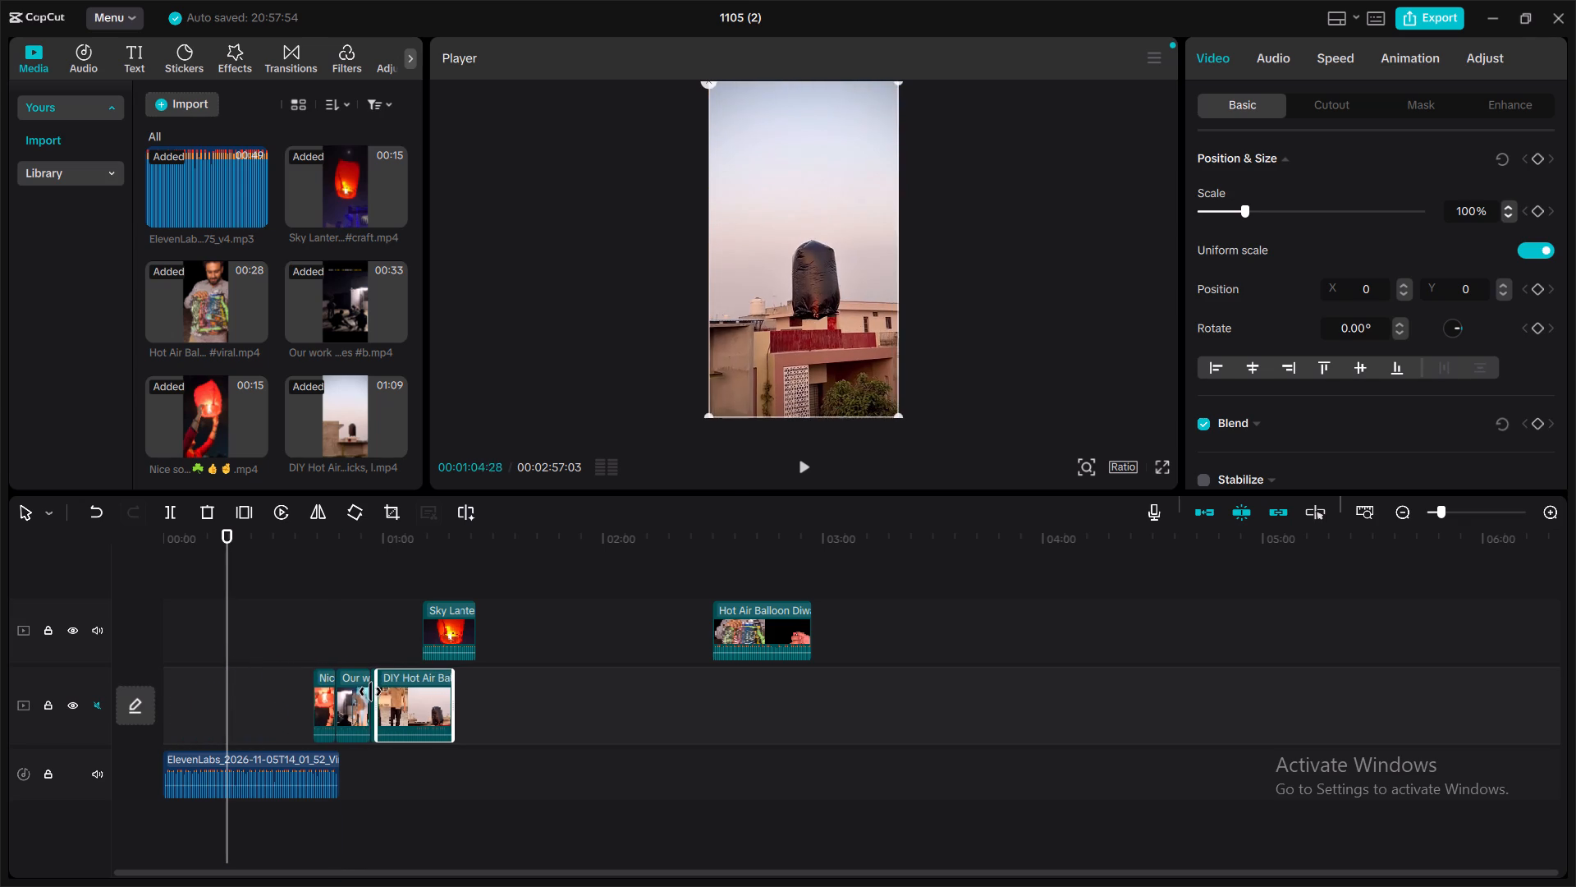
pyautogui.moveTo(370, 692); pyautogui.dragTo(355, 696)
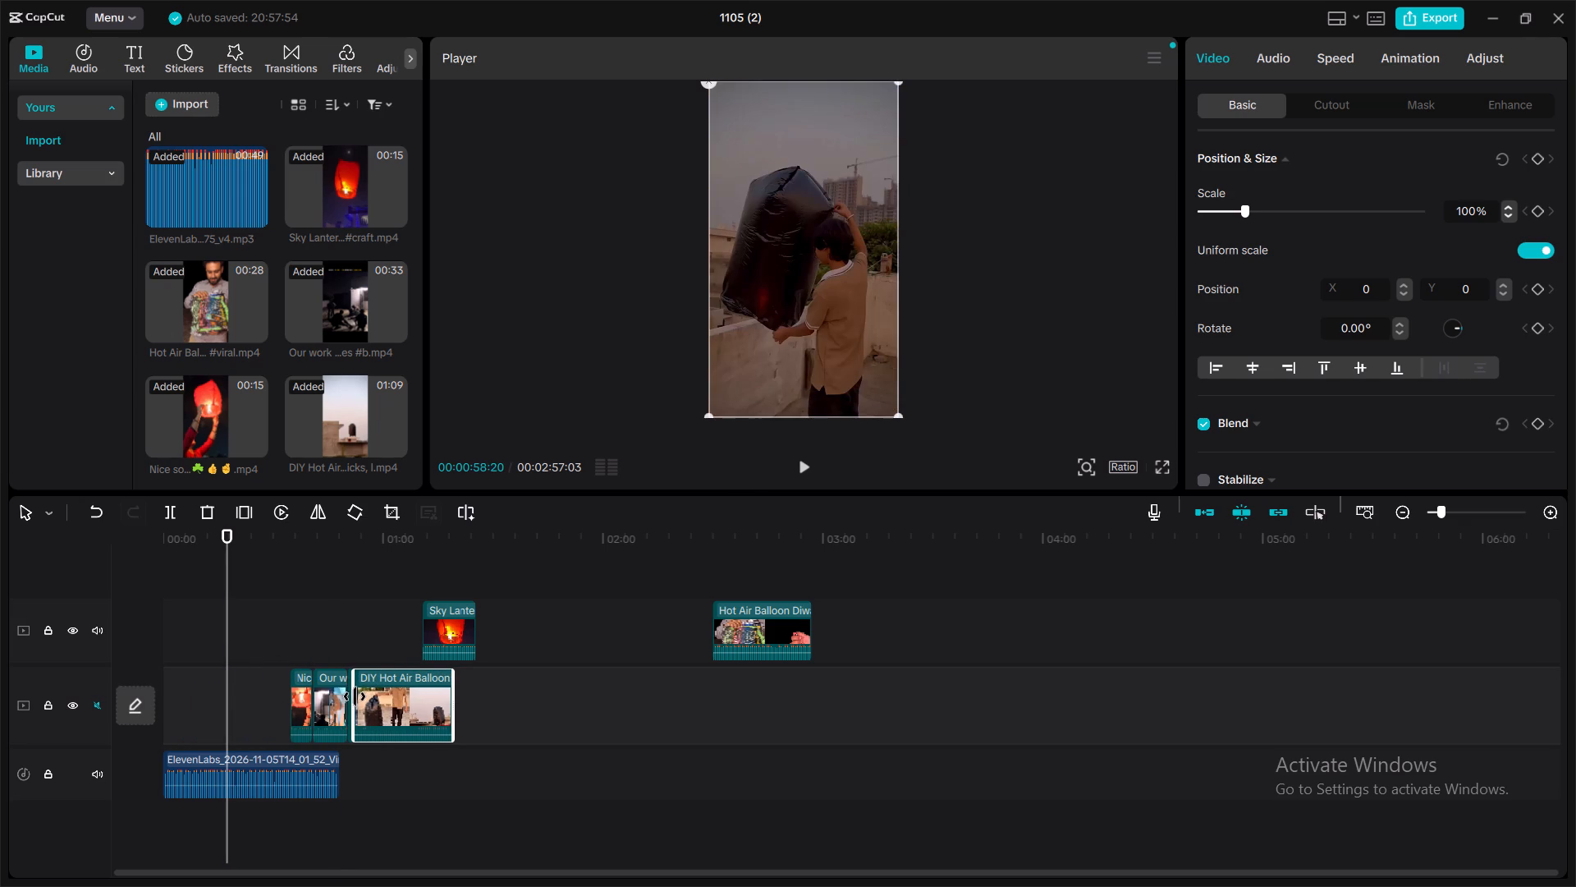
pyautogui.moveTo(355, 696); pyautogui.dragTo(369, 692)
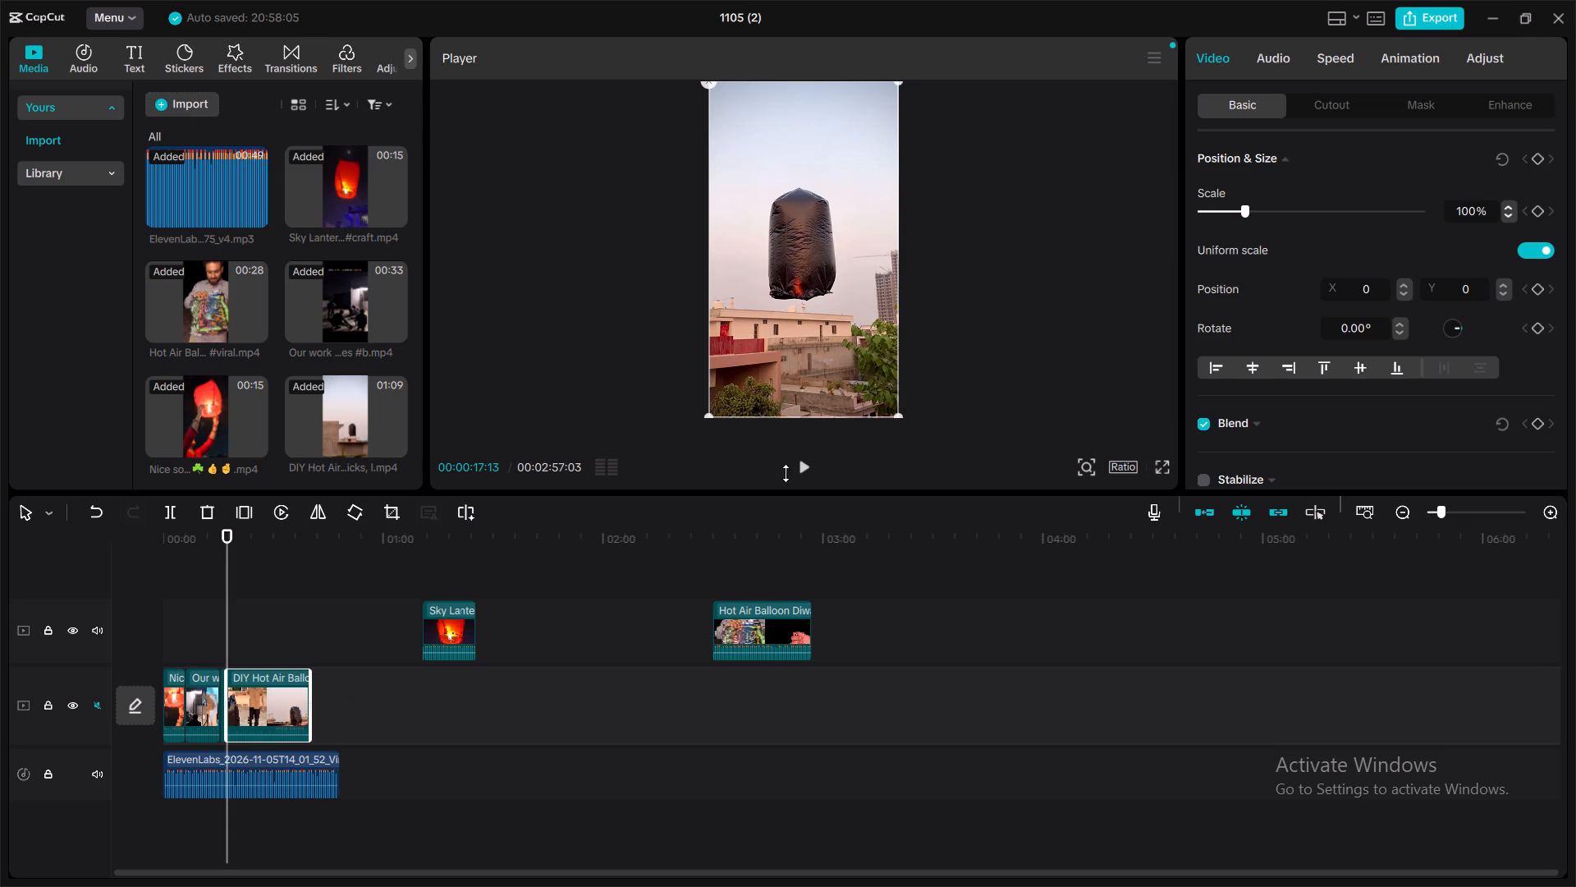
# Play the floating-balloon shot against the voiceover to find its cut point and trim its end to about 00:19.
pyautogui.click(803, 467)
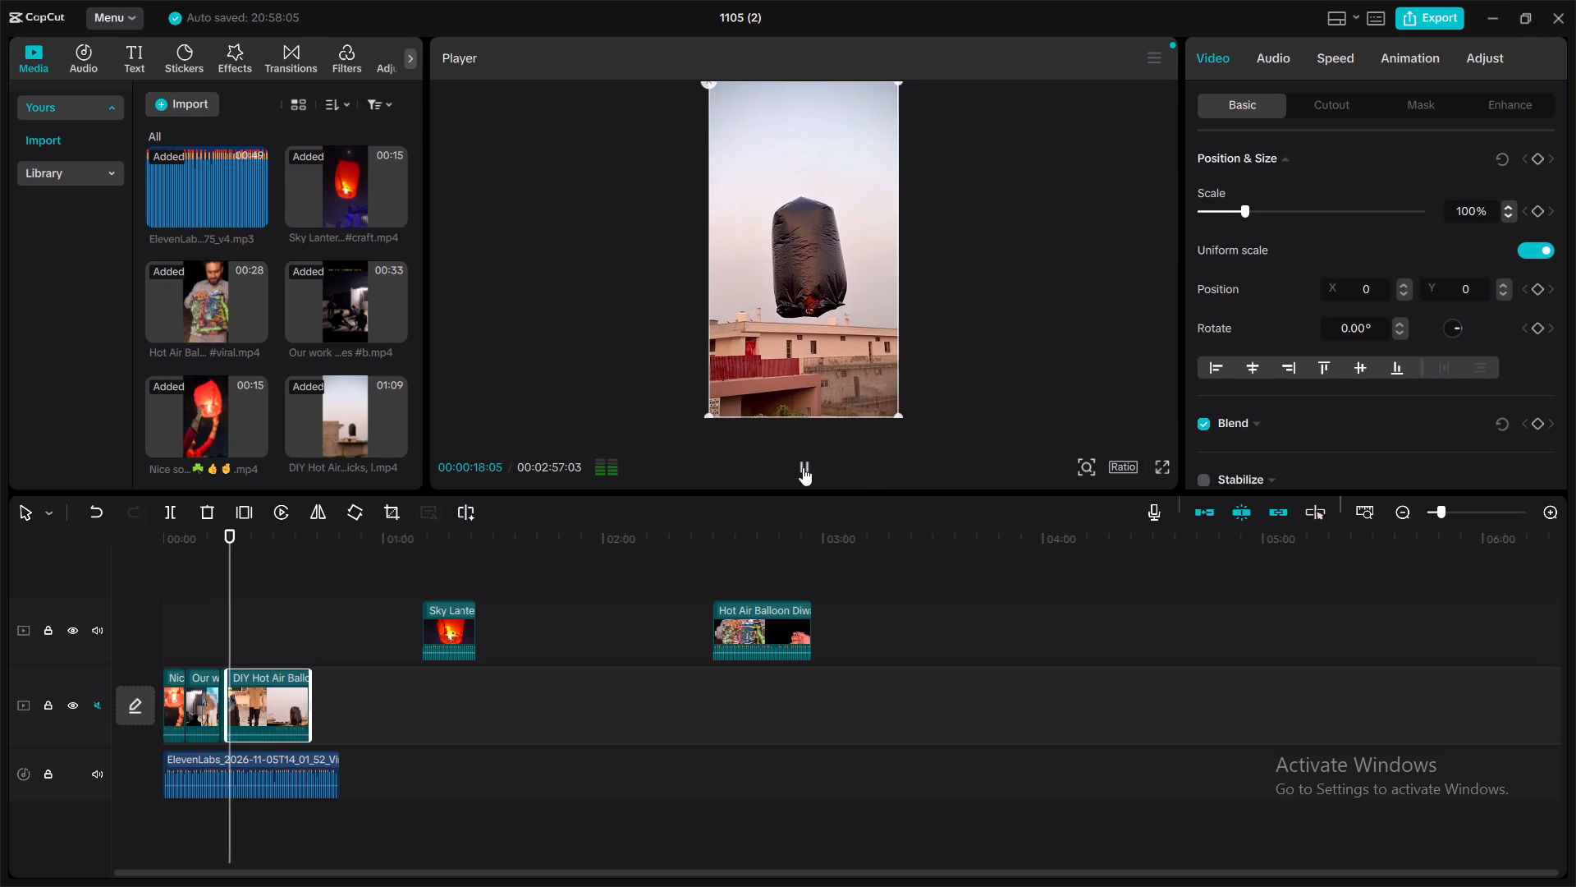
pyautogui.click(803, 467)
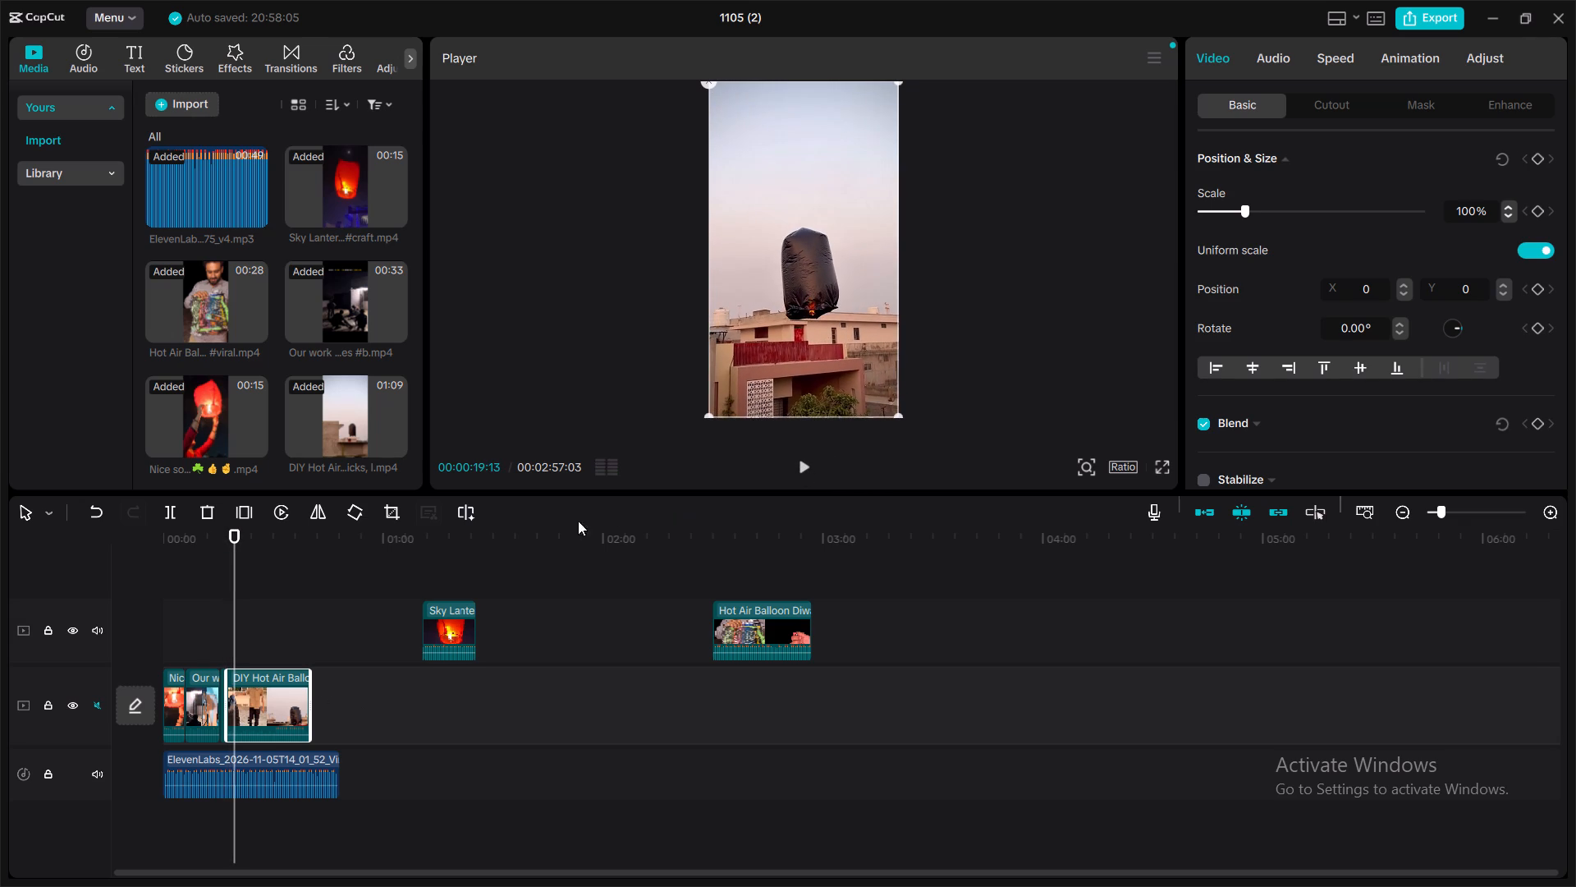
pyautogui.click(215, 621)
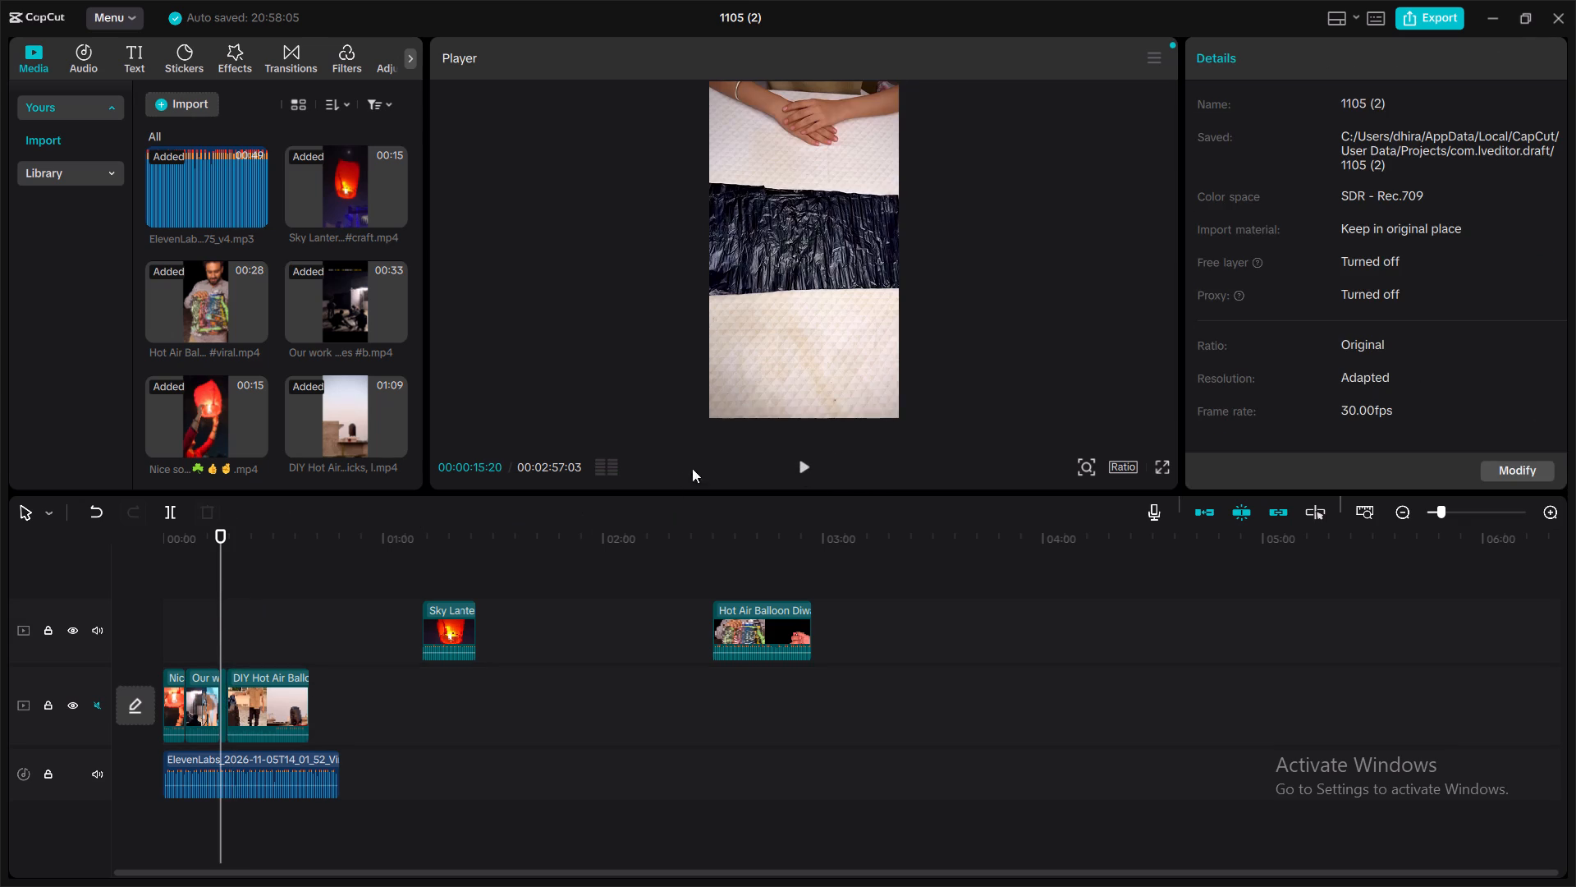
pyautogui.click(803, 461)
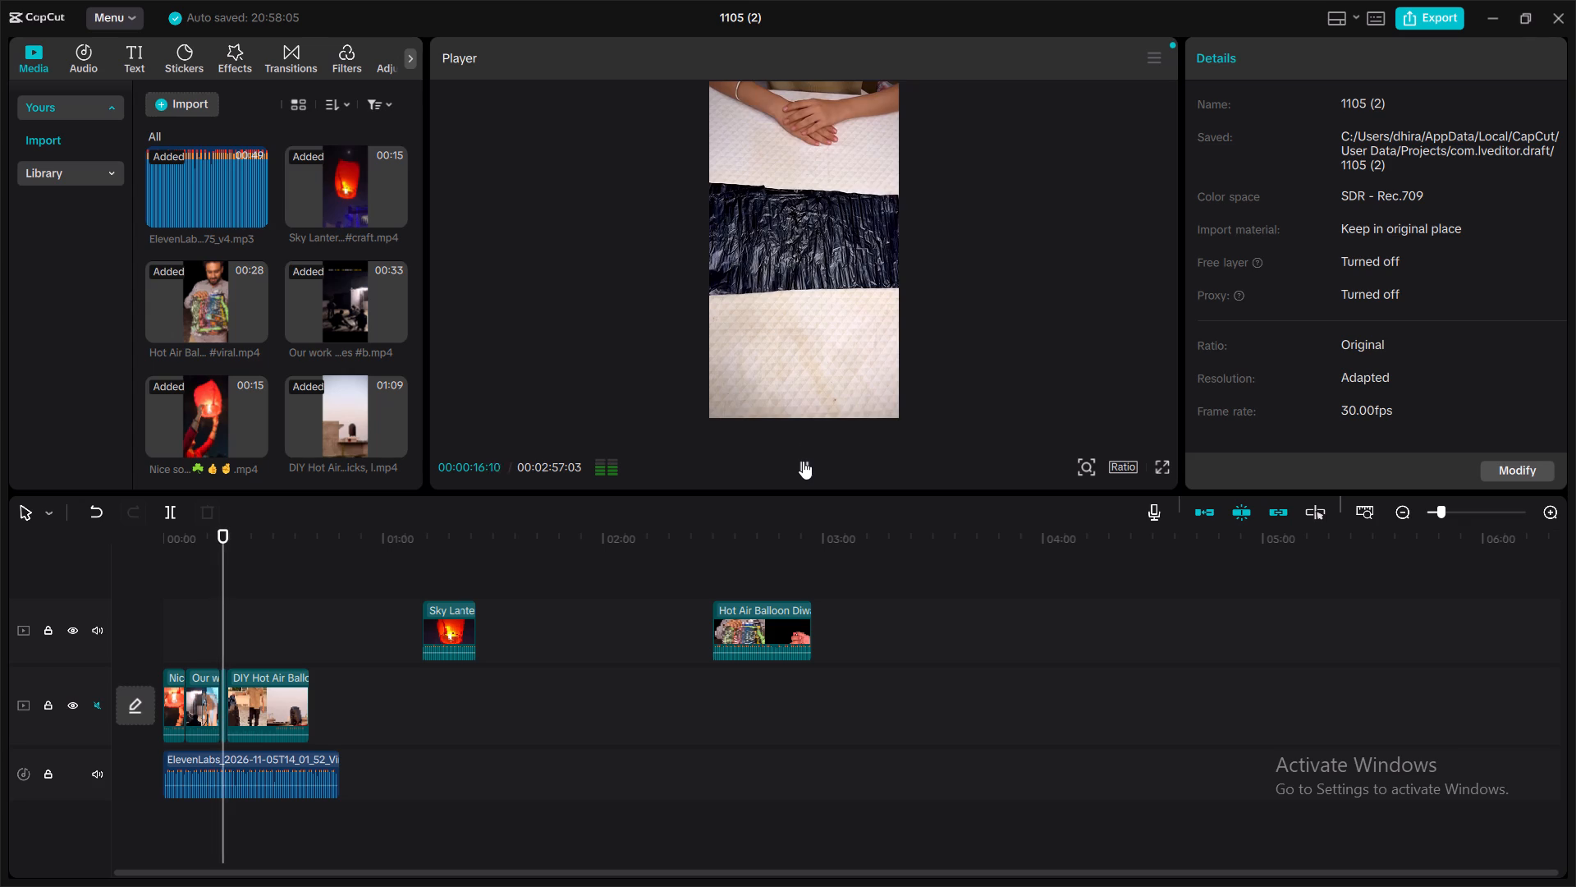
pyautogui.click(803, 461)
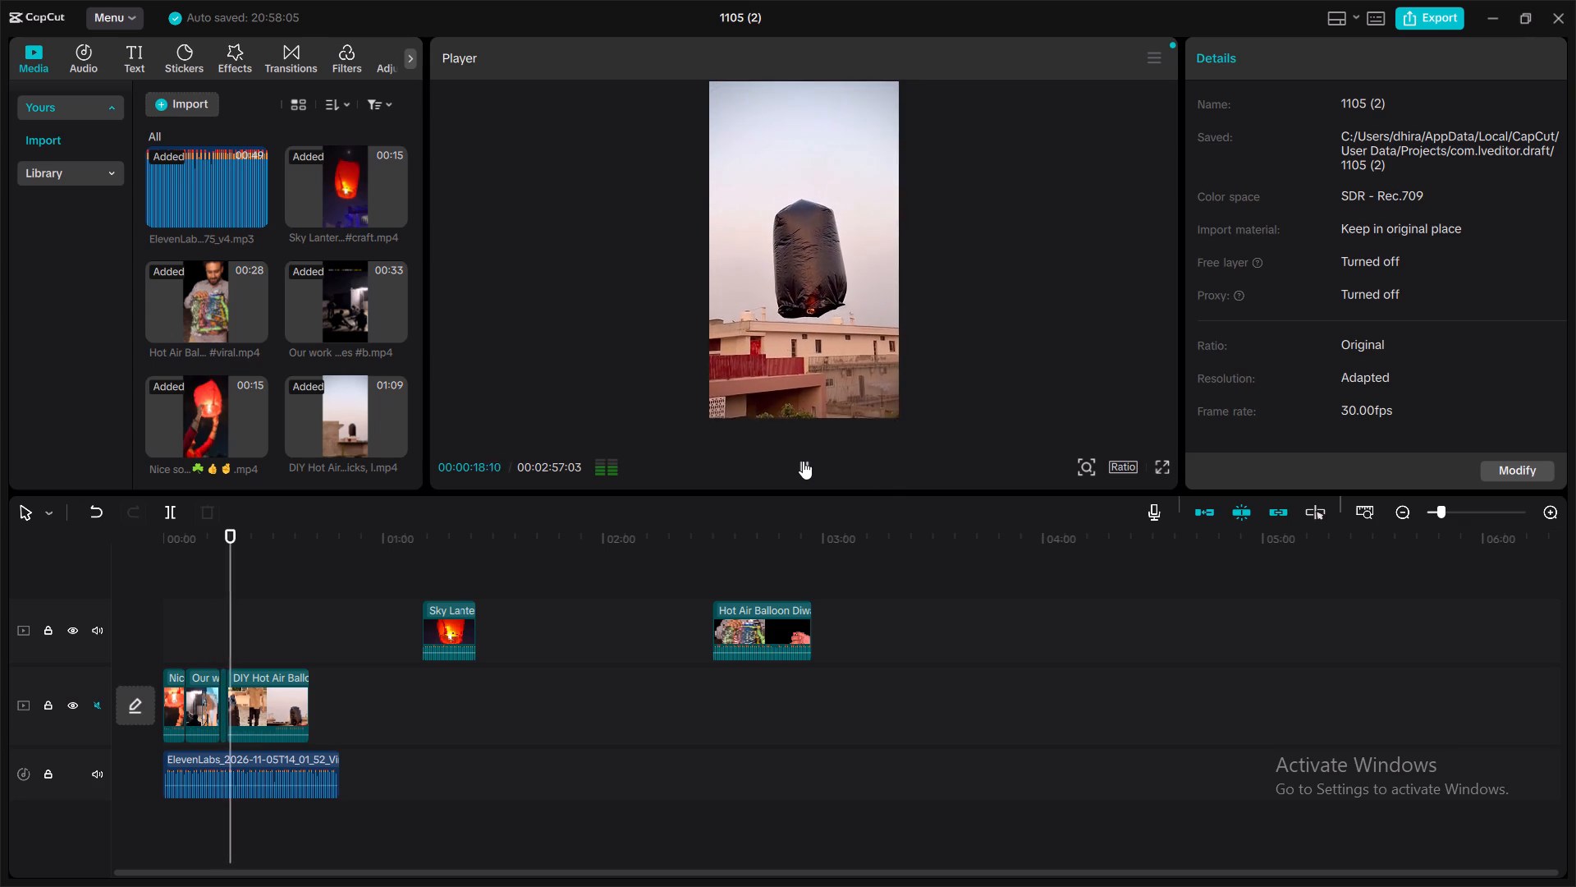
pyautogui.click(803, 461)
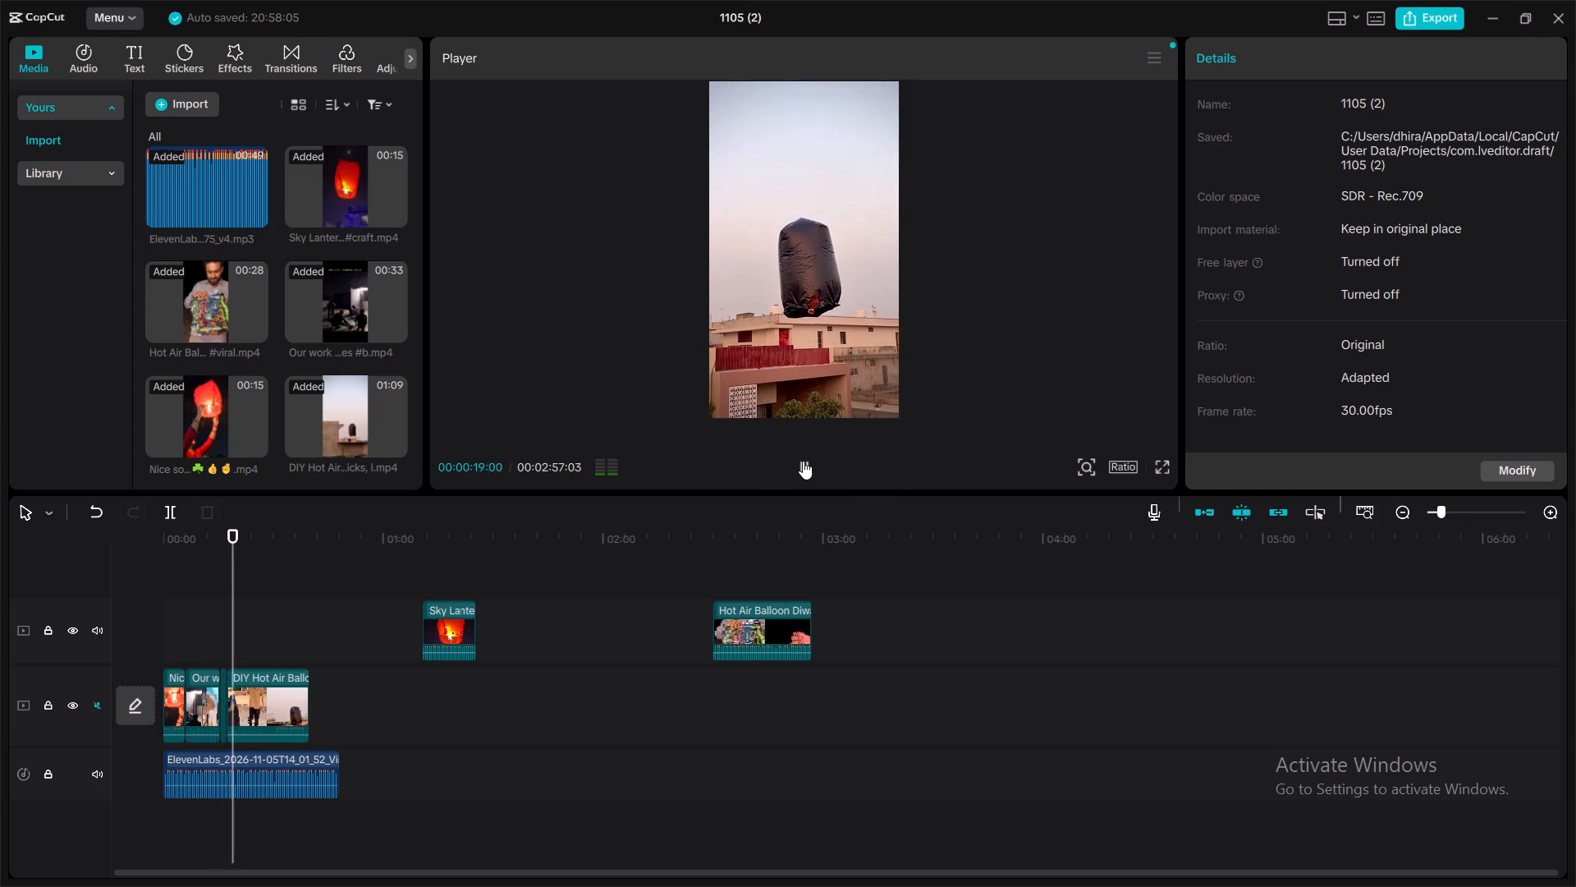
pyautogui.click(803, 461)
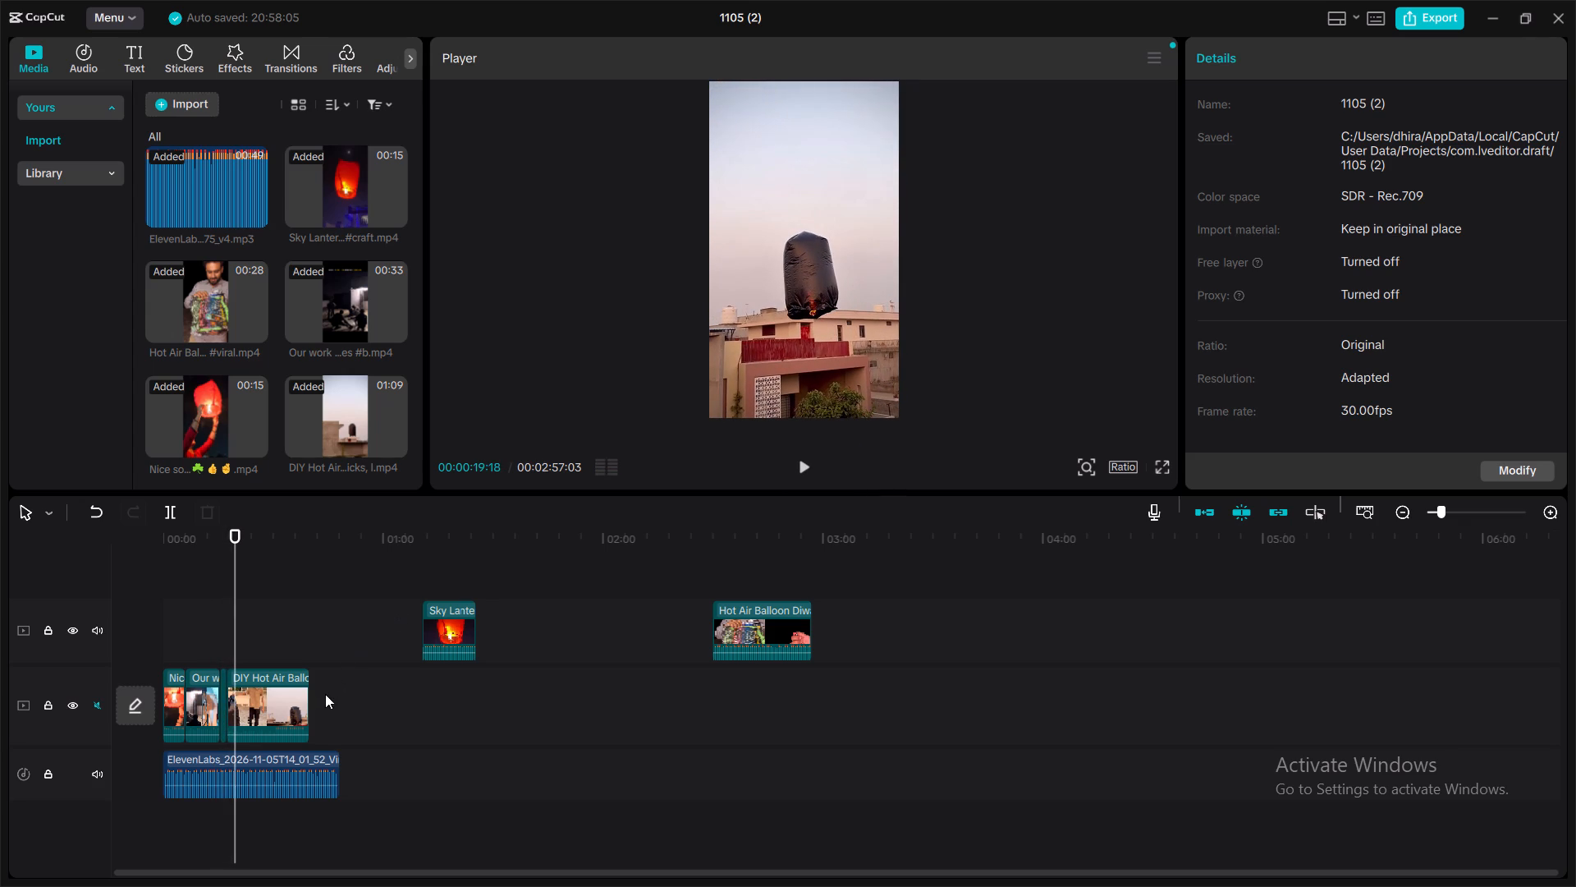
pyautogui.moveTo(309, 696); pyautogui.dragTo(249, 703)
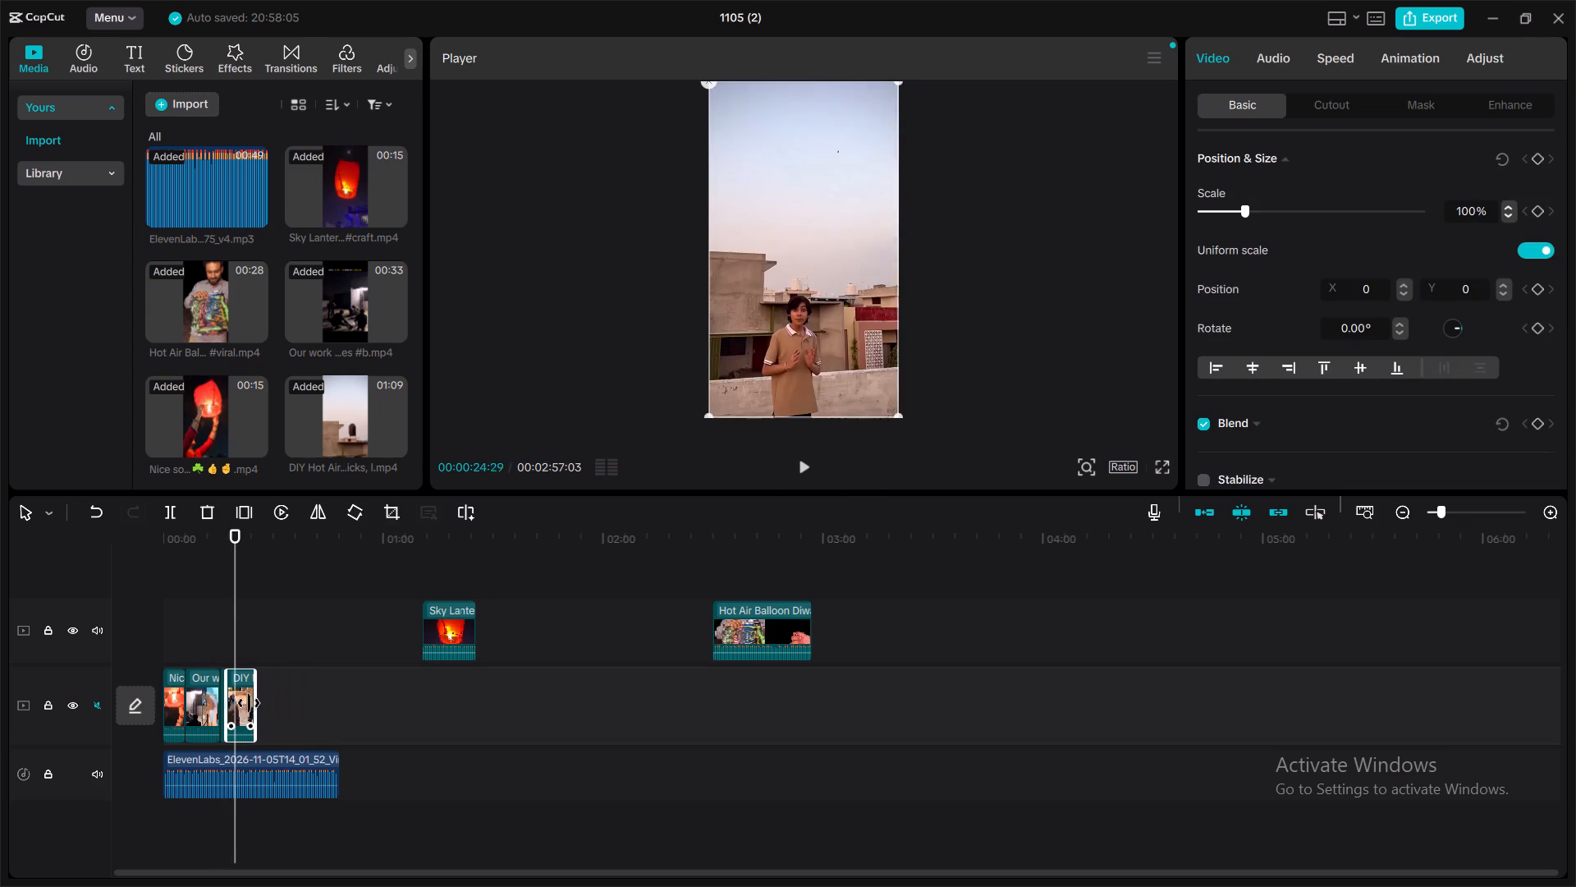
pyautogui.moveTo(249, 703); pyautogui.dragTo(236, 704)
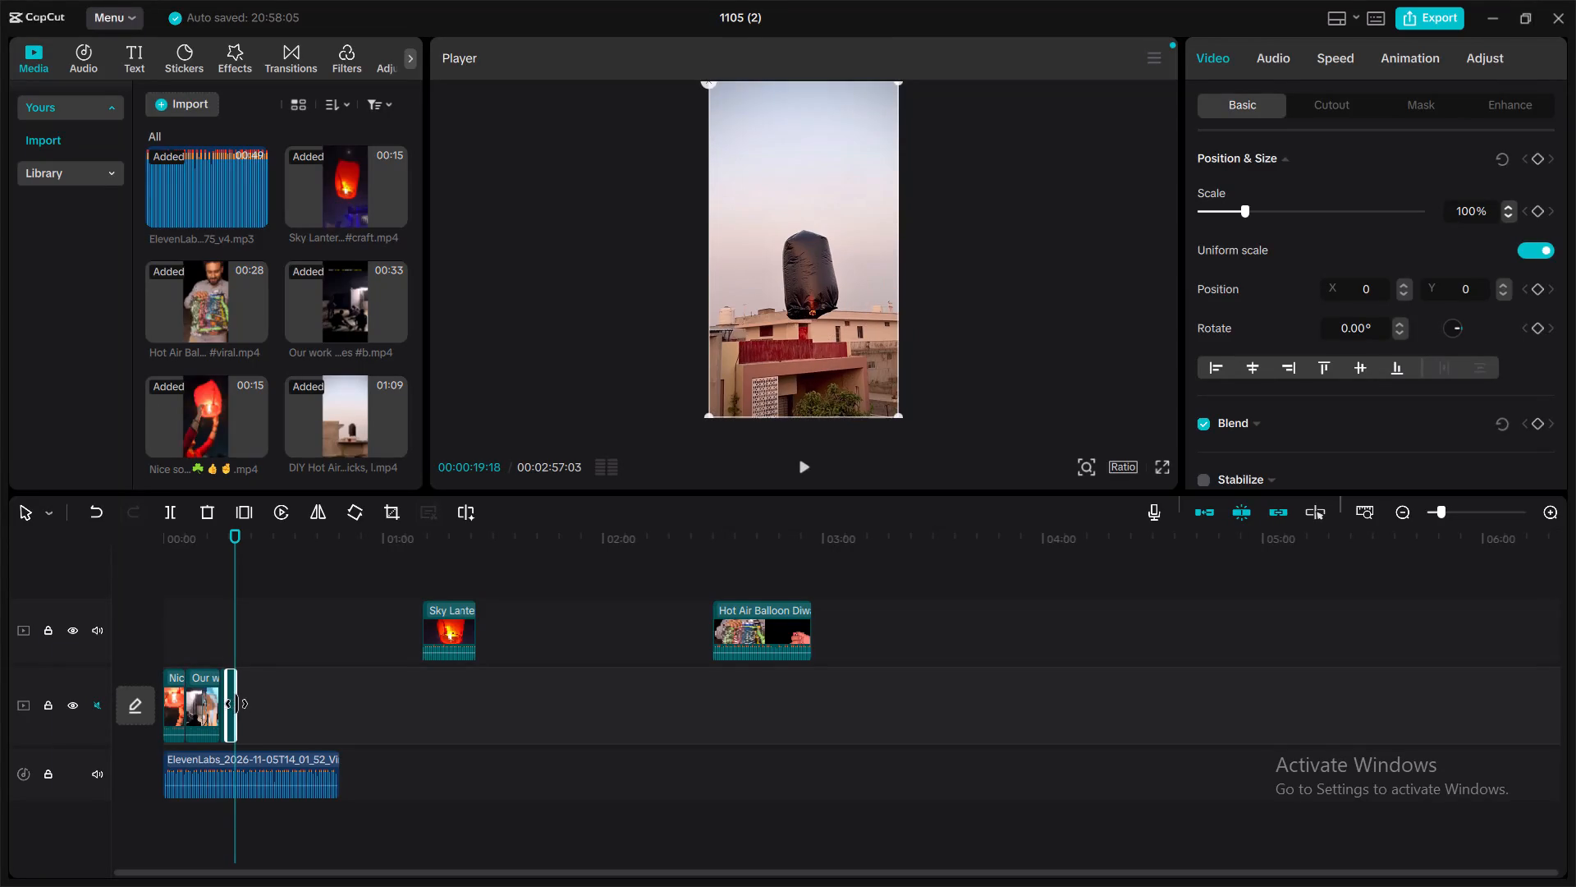
pyautogui.moveTo(236, 704); pyautogui.dragTo(236, 704)
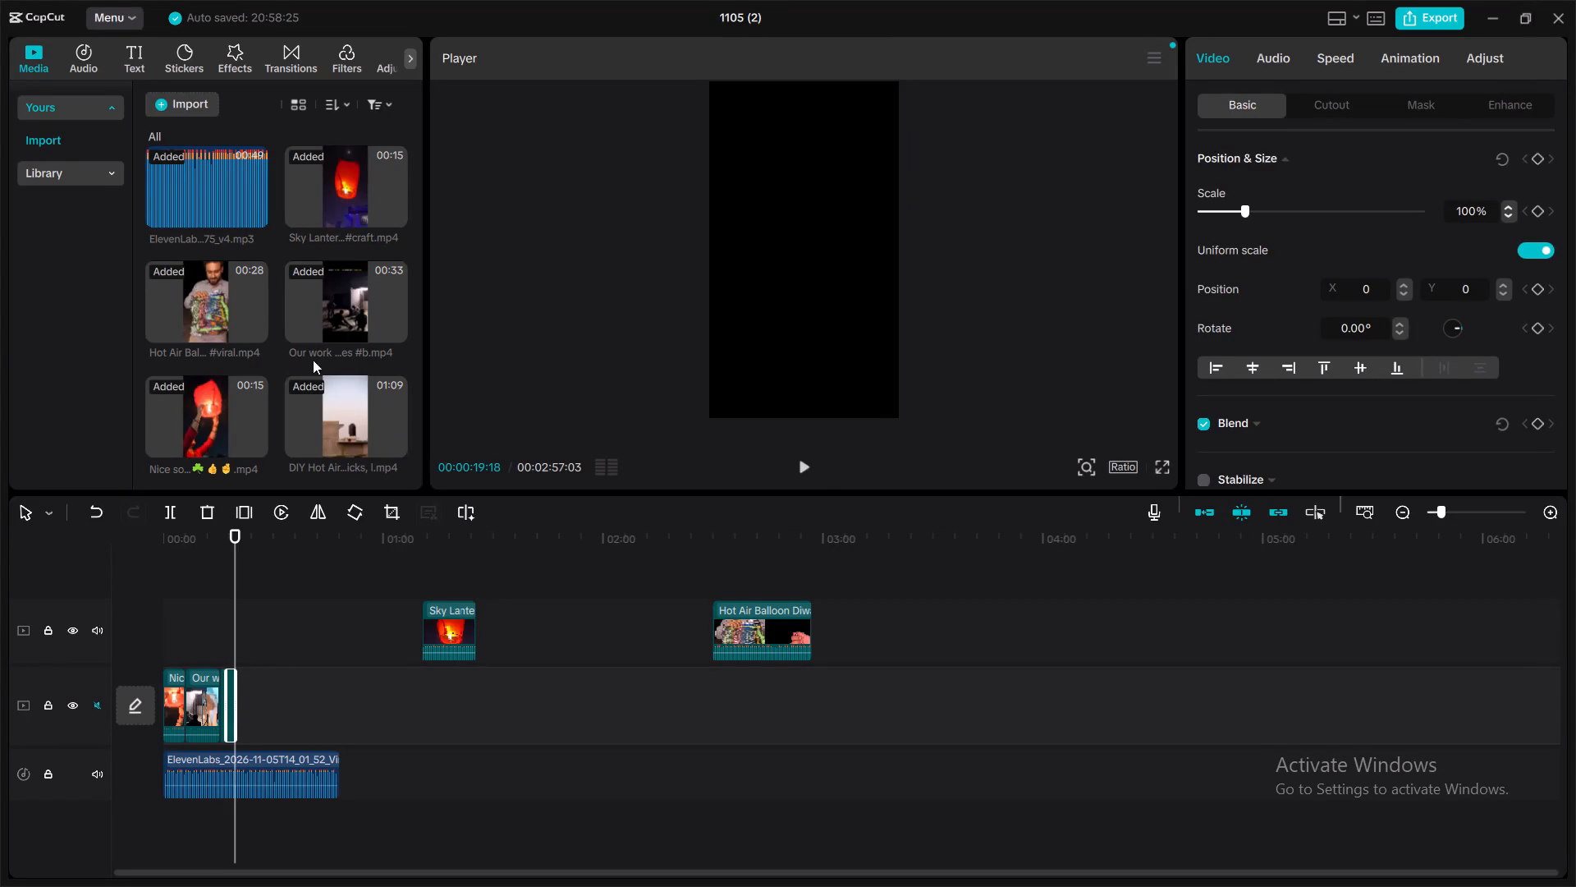
# Add a fresh copy of the Our work clip to the upper track at about 03:20 and preview a frame of it.
pyautogui.scroll(-2, 333, 310)
pyautogui.moveTo(361, 301); pyautogui.dragTo(900, 606)
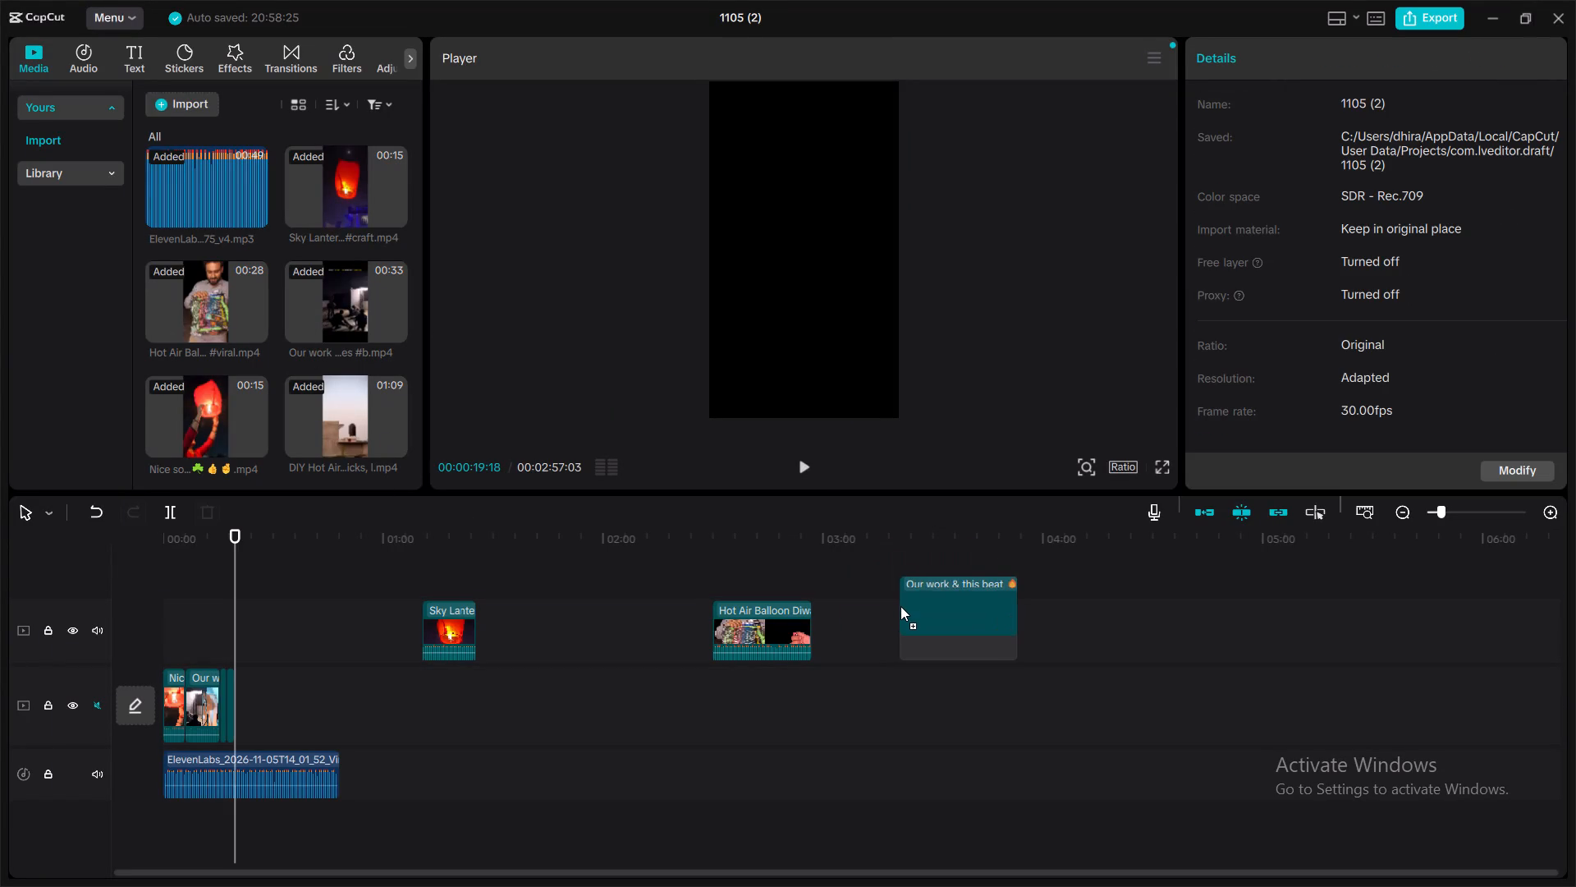
pyautogui.moveTo(900, 606); pyautogui.dragTo(900, 609)
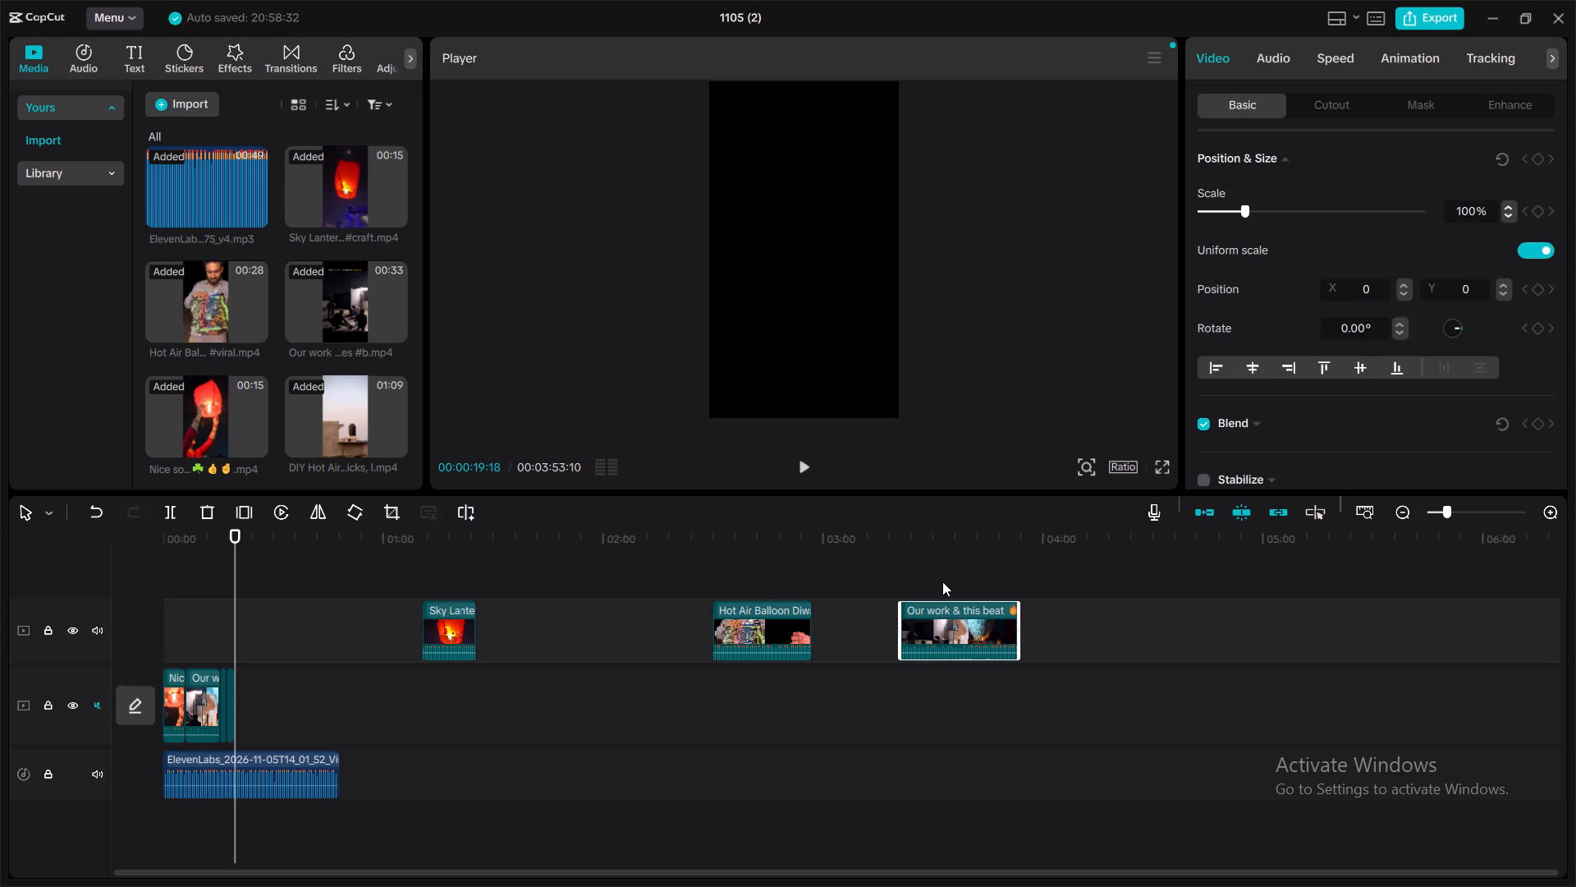
pyautogui.click(940, 578)
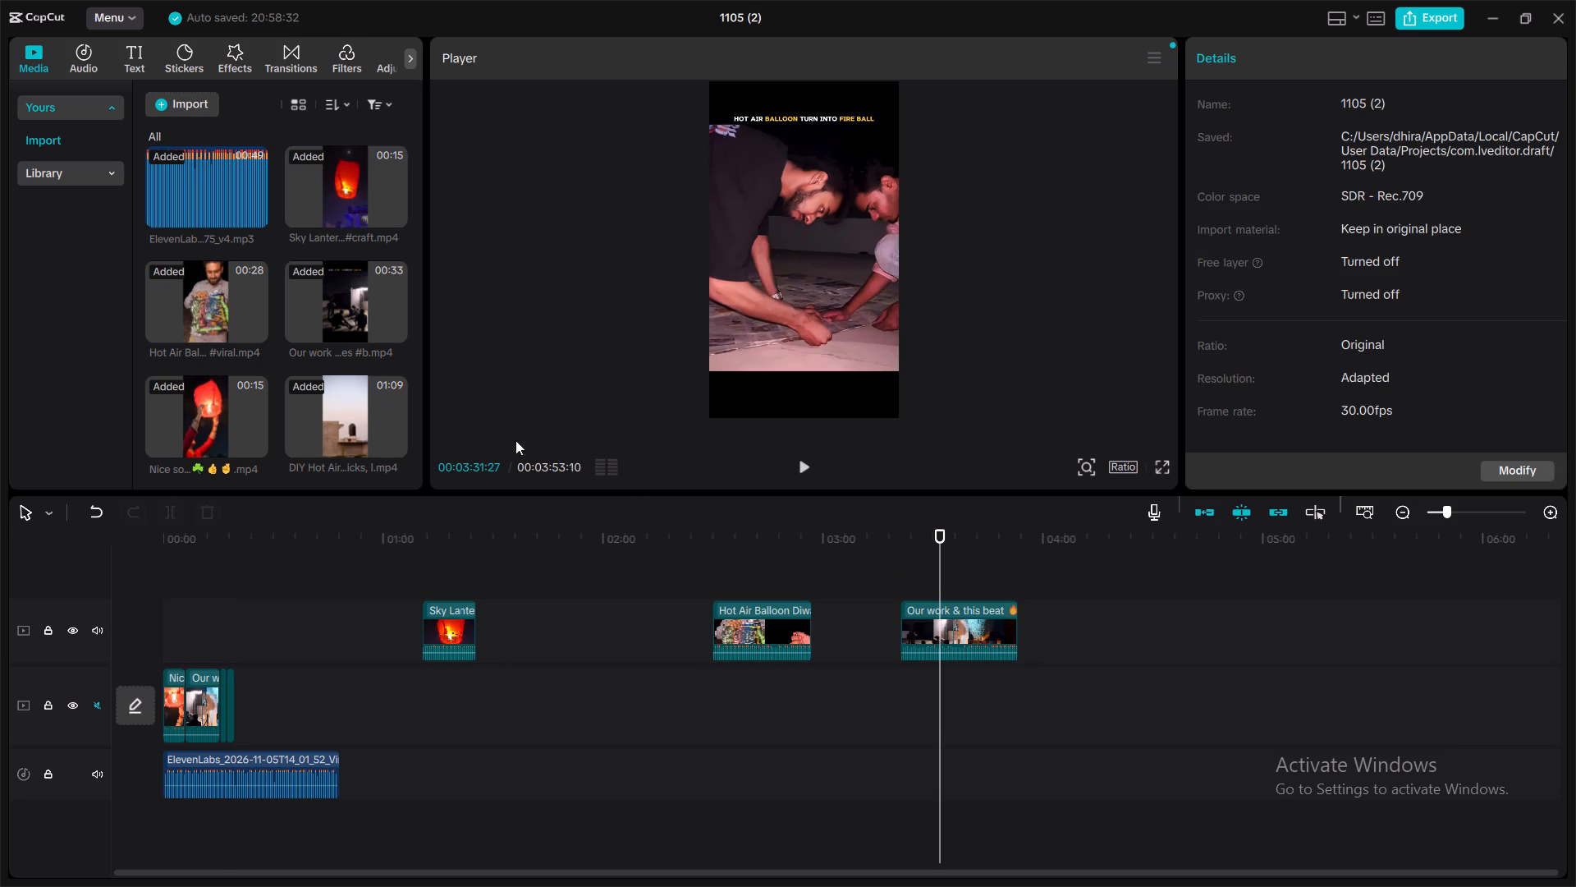
# Add a fresh copy of the full DIY Hot Air Balloon clip as the main track's fifth shot, after the floating-balloon shot.
pyautogui.scroll(-1, 245, 389)
pyautogui.moveTo(354, 398); pyautogui.dragTo(1135, 640)
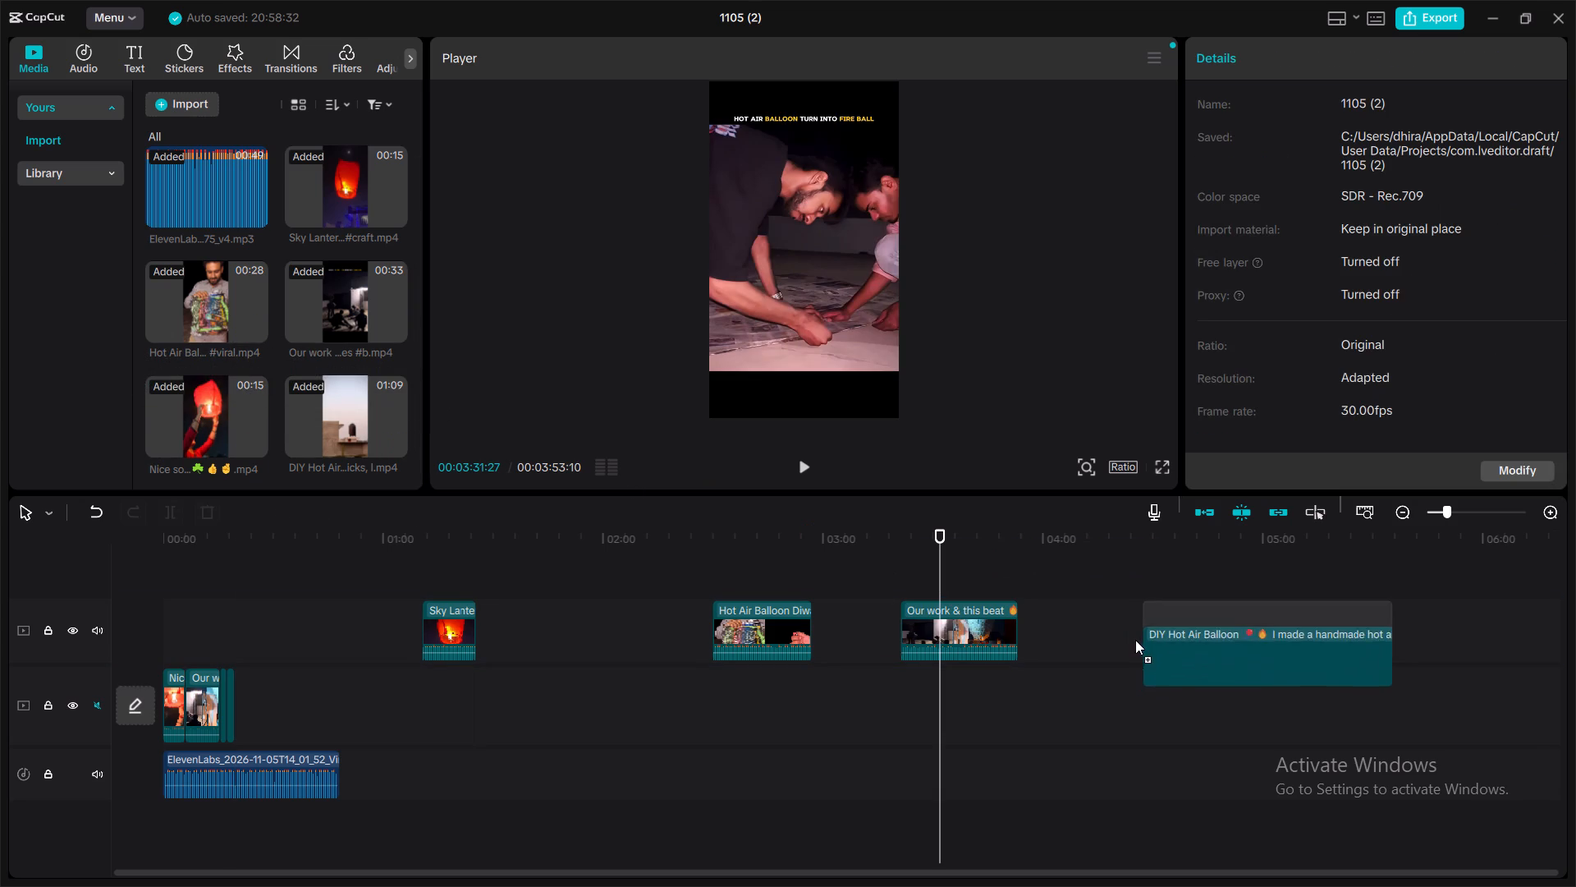
pyautogui.moveTo(1135, 640); pyautogui.dragTo(1132, 632)
pyautogui.moveTo(1204, 610); pyautogui.dragTo(1208, 633)
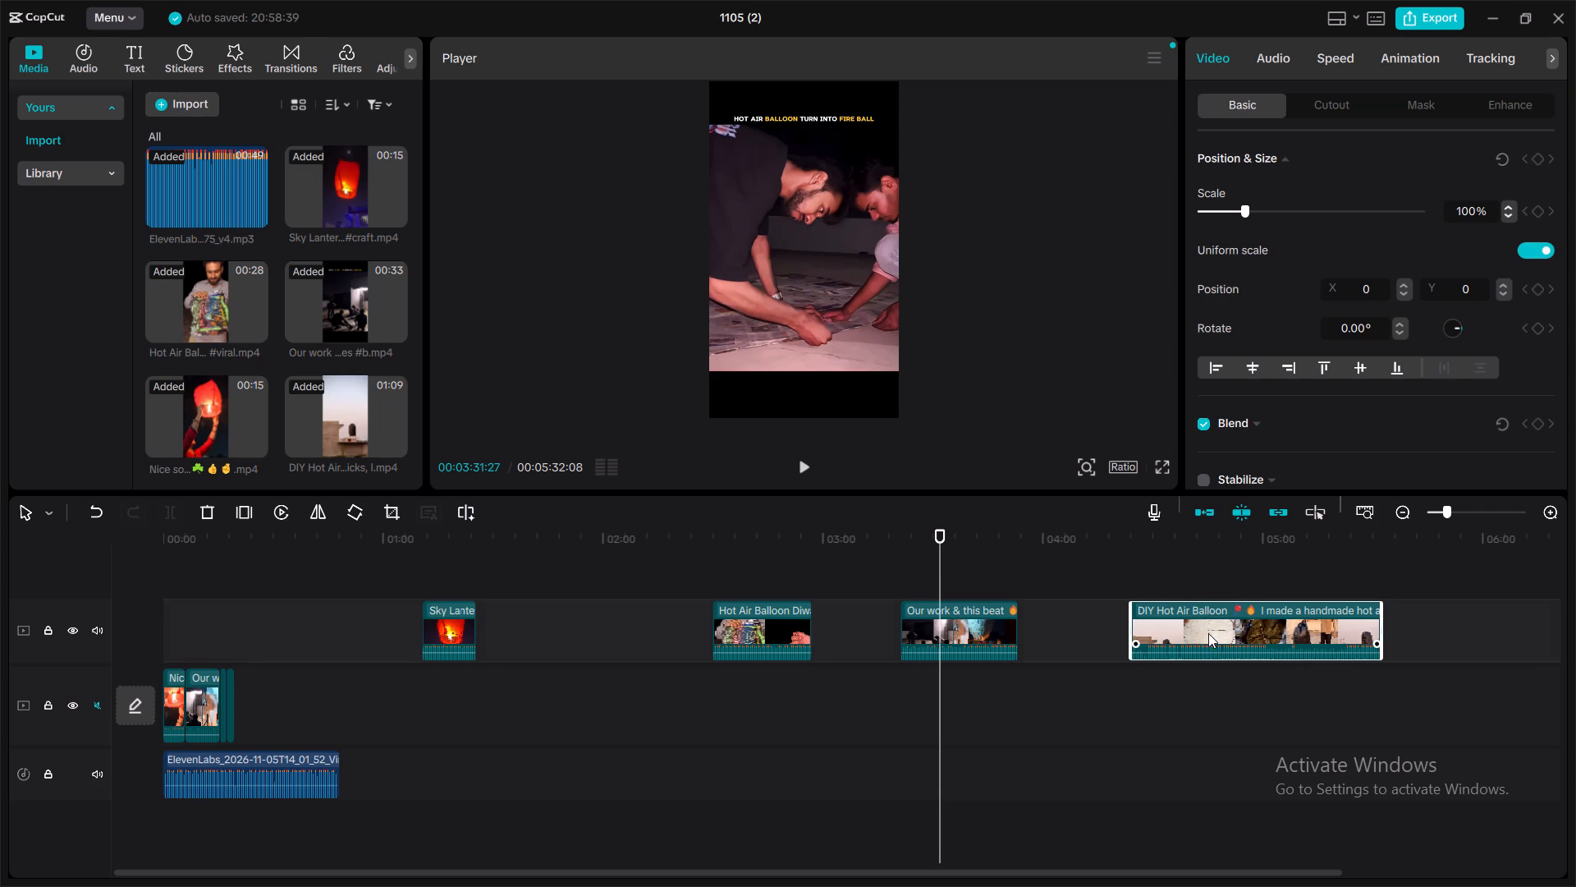
pyautogui.moveTo(1208, 633); pyautogui.dragTo(1205, 674)
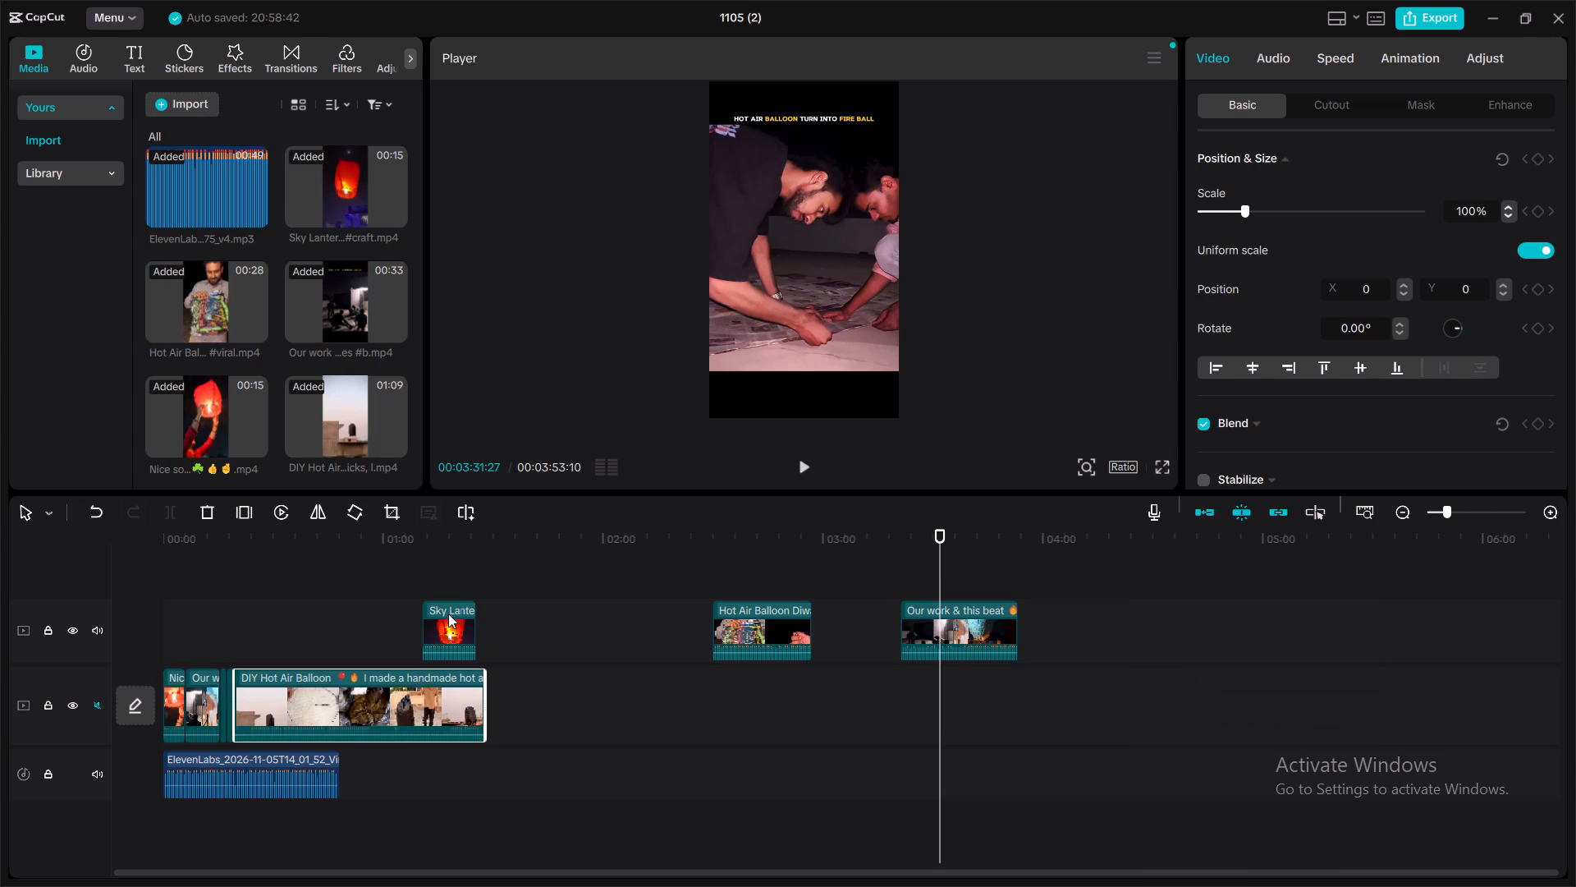
# Move the Sky Lantern clip along the upper track to about 04:35, beyond the Our work clip.
pyautogui.moveTo(463, 610); pyautogui.dragTo(1214, 627)
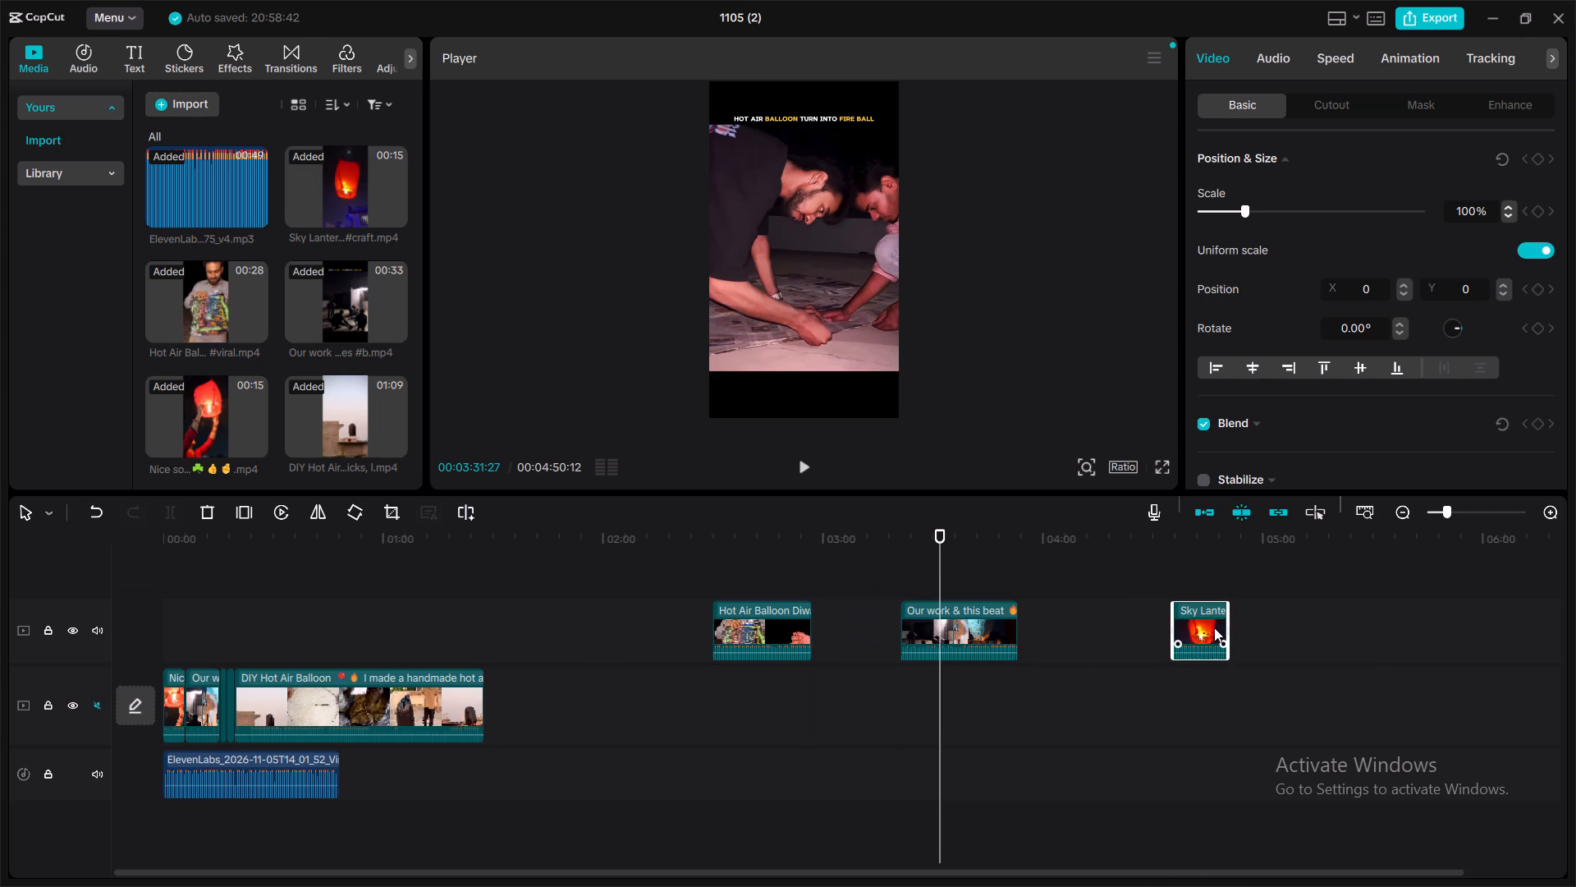
# Play the newly added fifth DIY Hot Air Balloon shot against the voiceover and trim its start so it opens on the crossed wire hoop.
pyautogui.click(380, 620)
pyautogui.moveTo(380, 620); pyautogui.dragTo(330, 621)
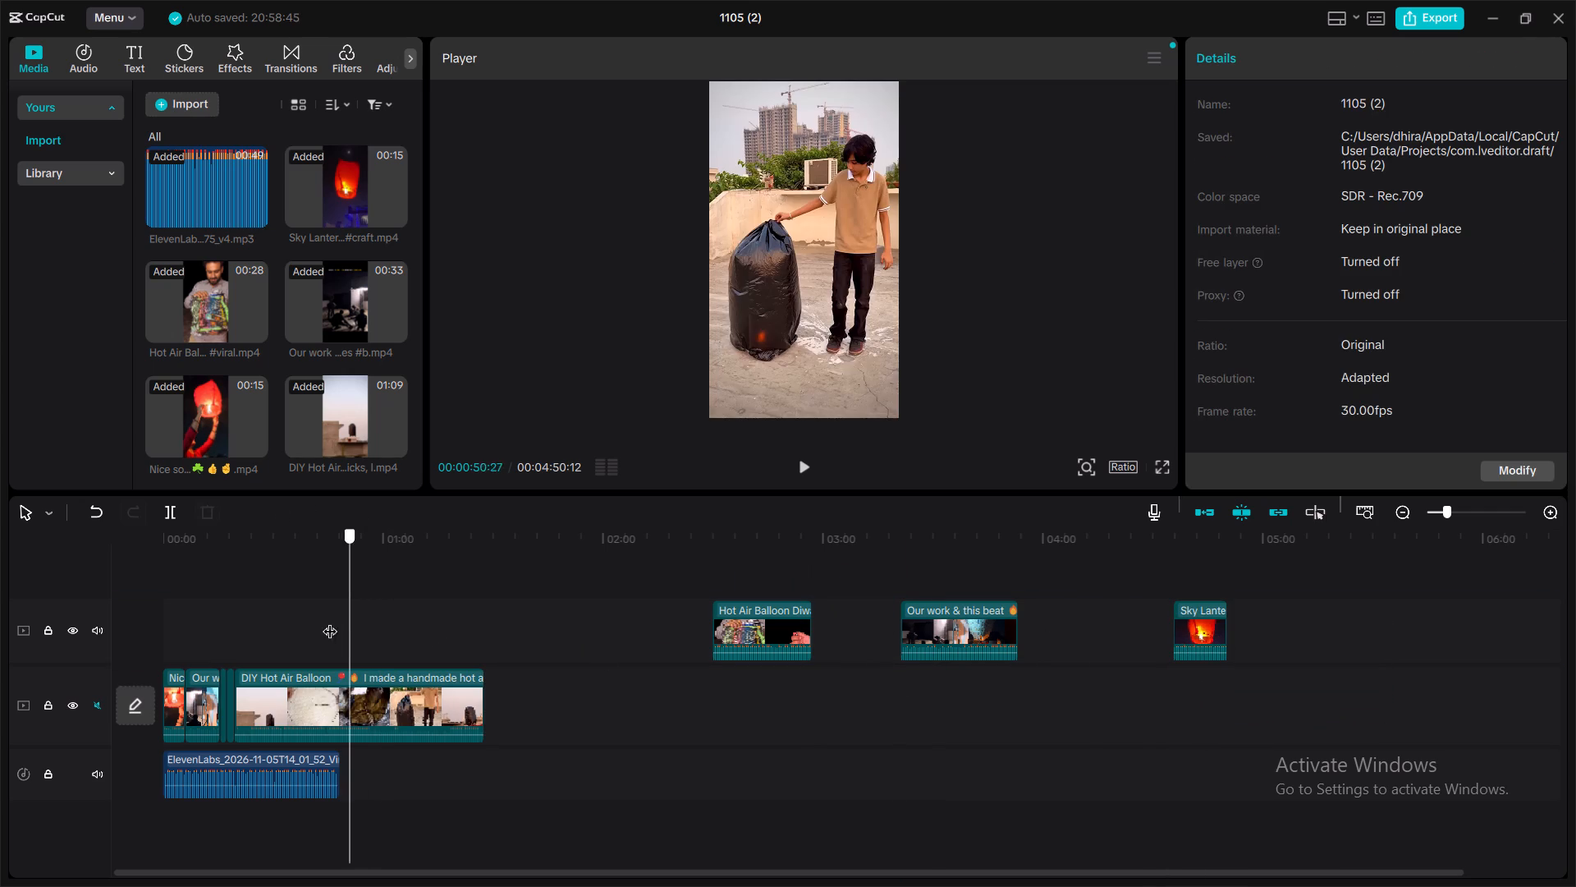
pyautogui.moveTo(330, 621); pyautogui.dragTo(236, 627)
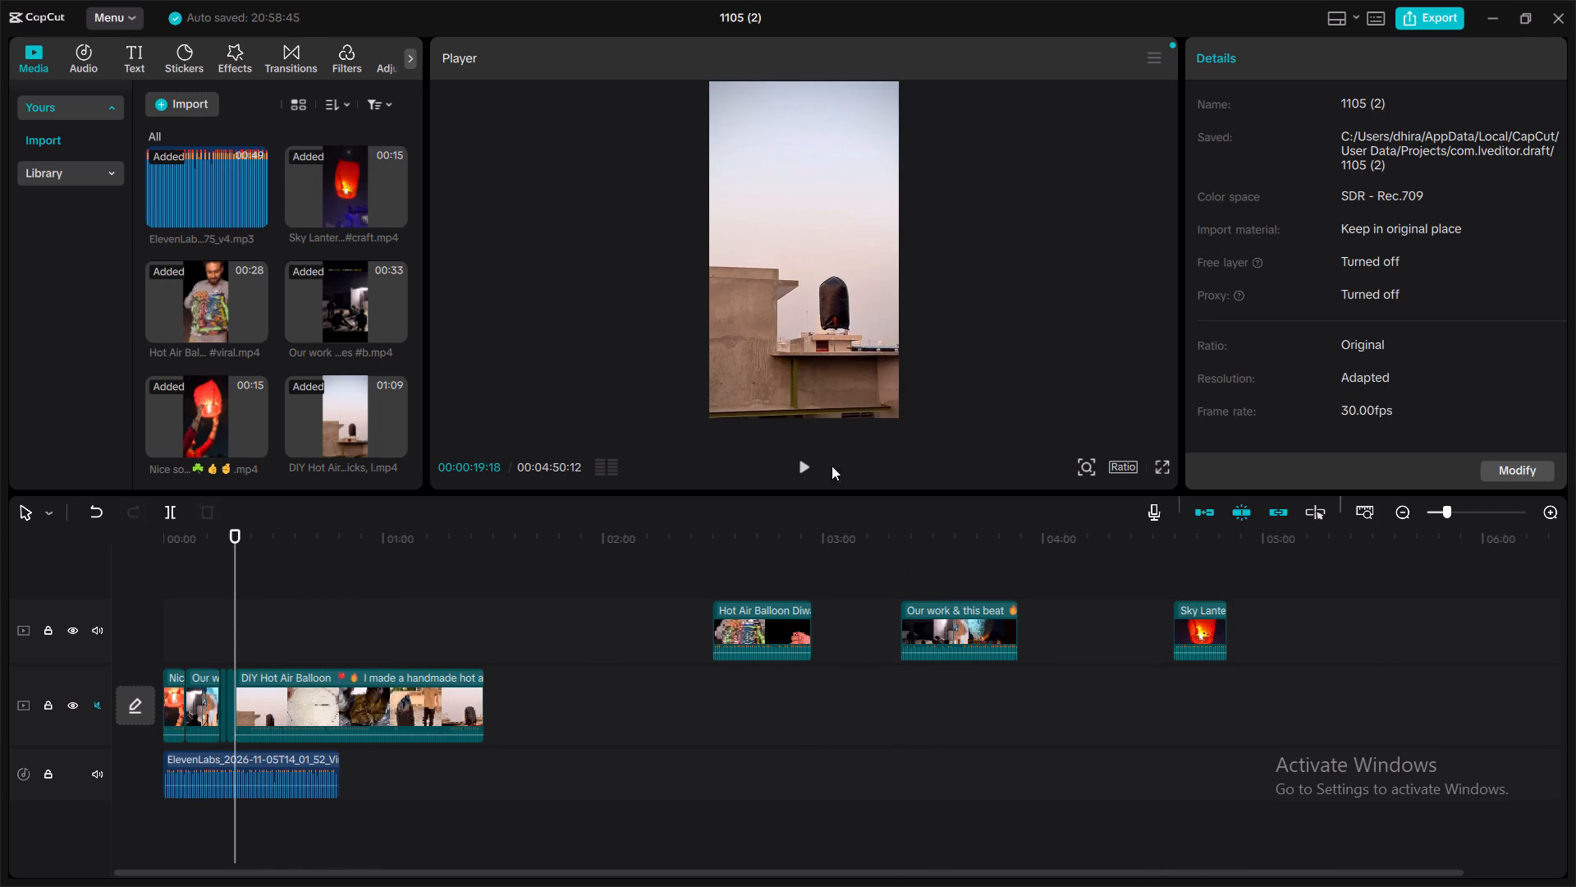
pyautogui.click(795, 458)
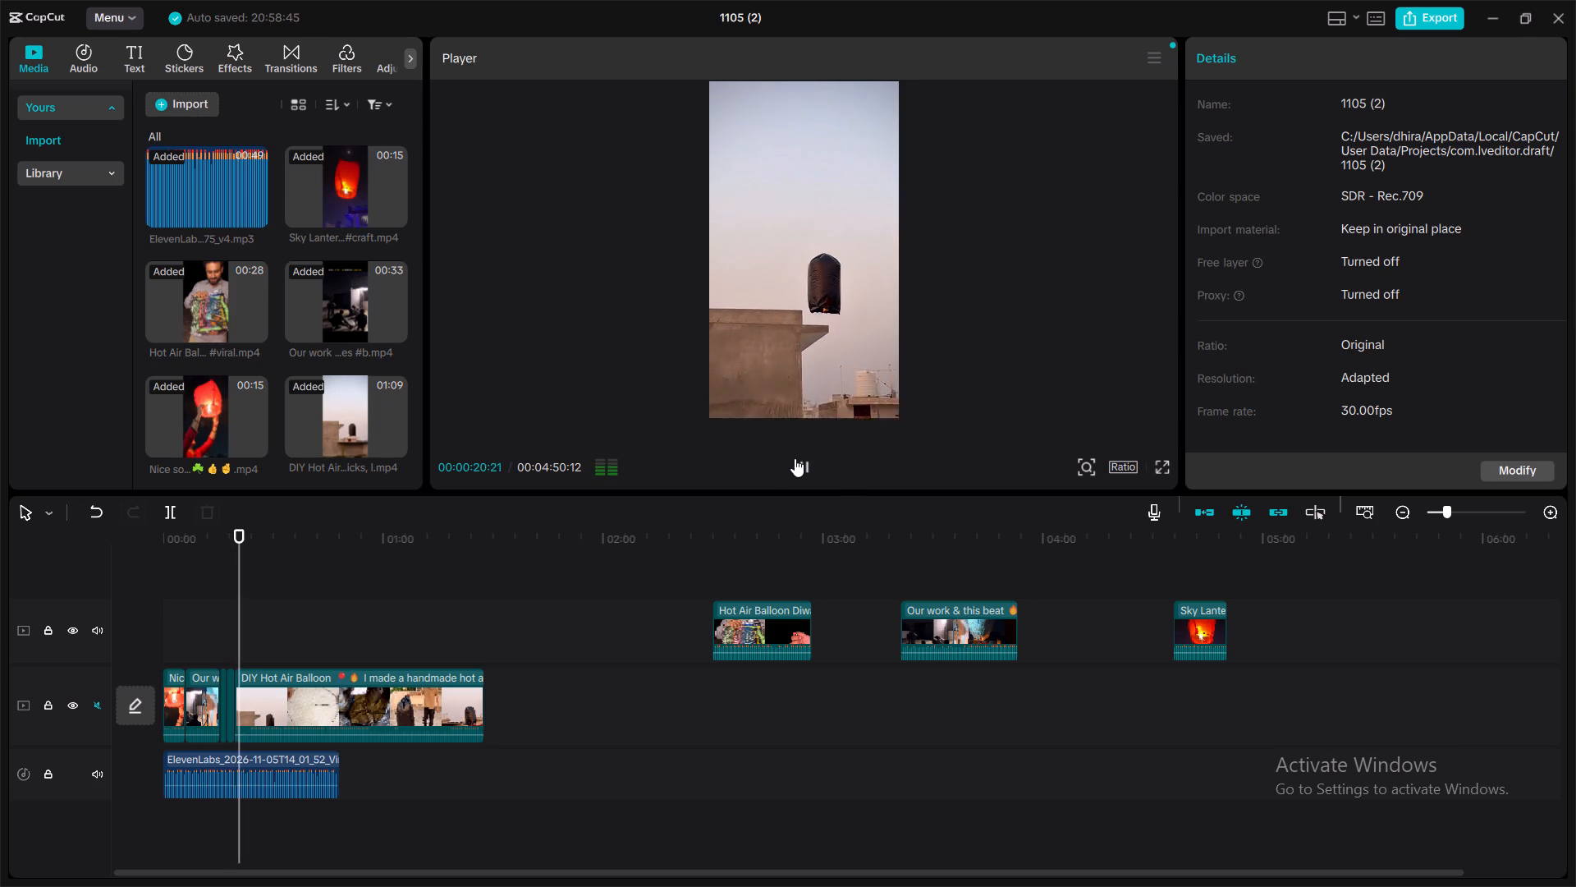
pyautogui.click(795, 458)
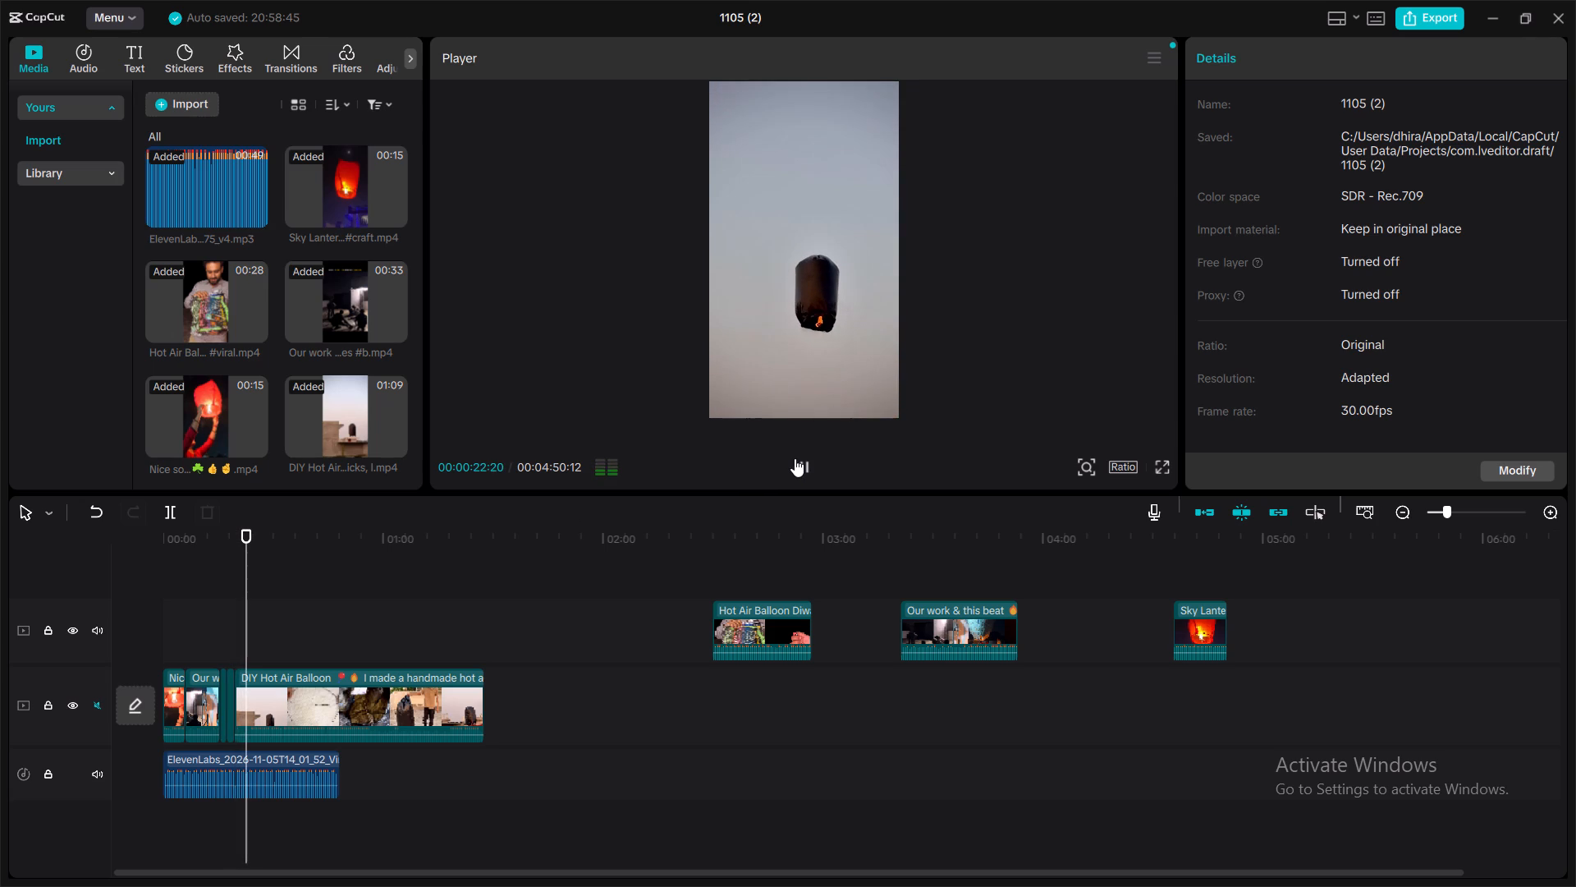
pyautogui.click(310, 671)
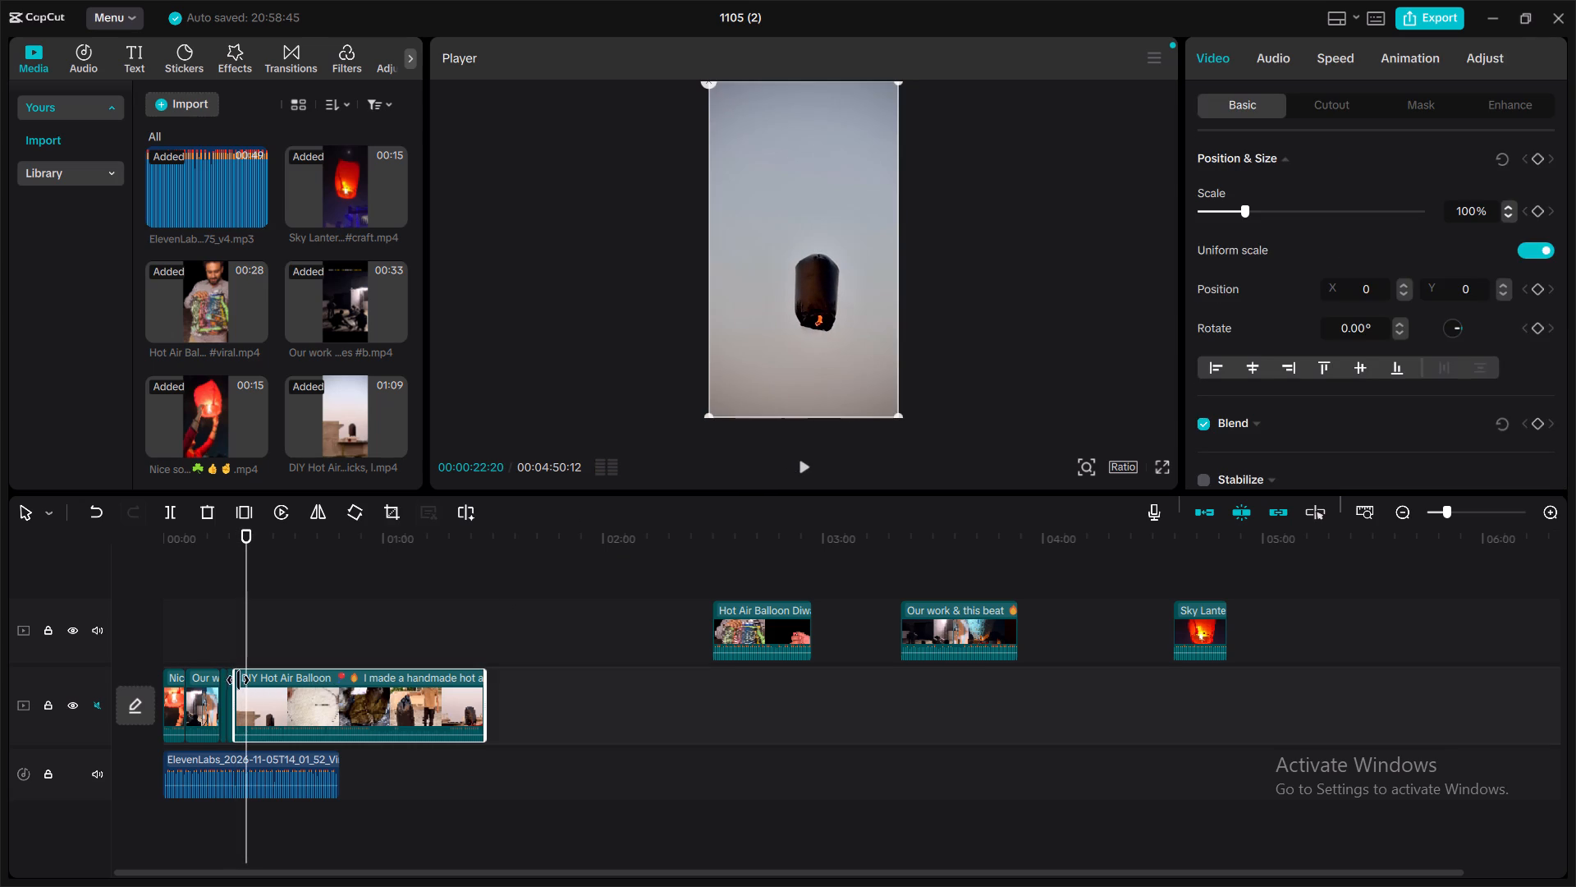
pyautogui.moveTo(235, 680); pyautogui.dragTo(259, 682)
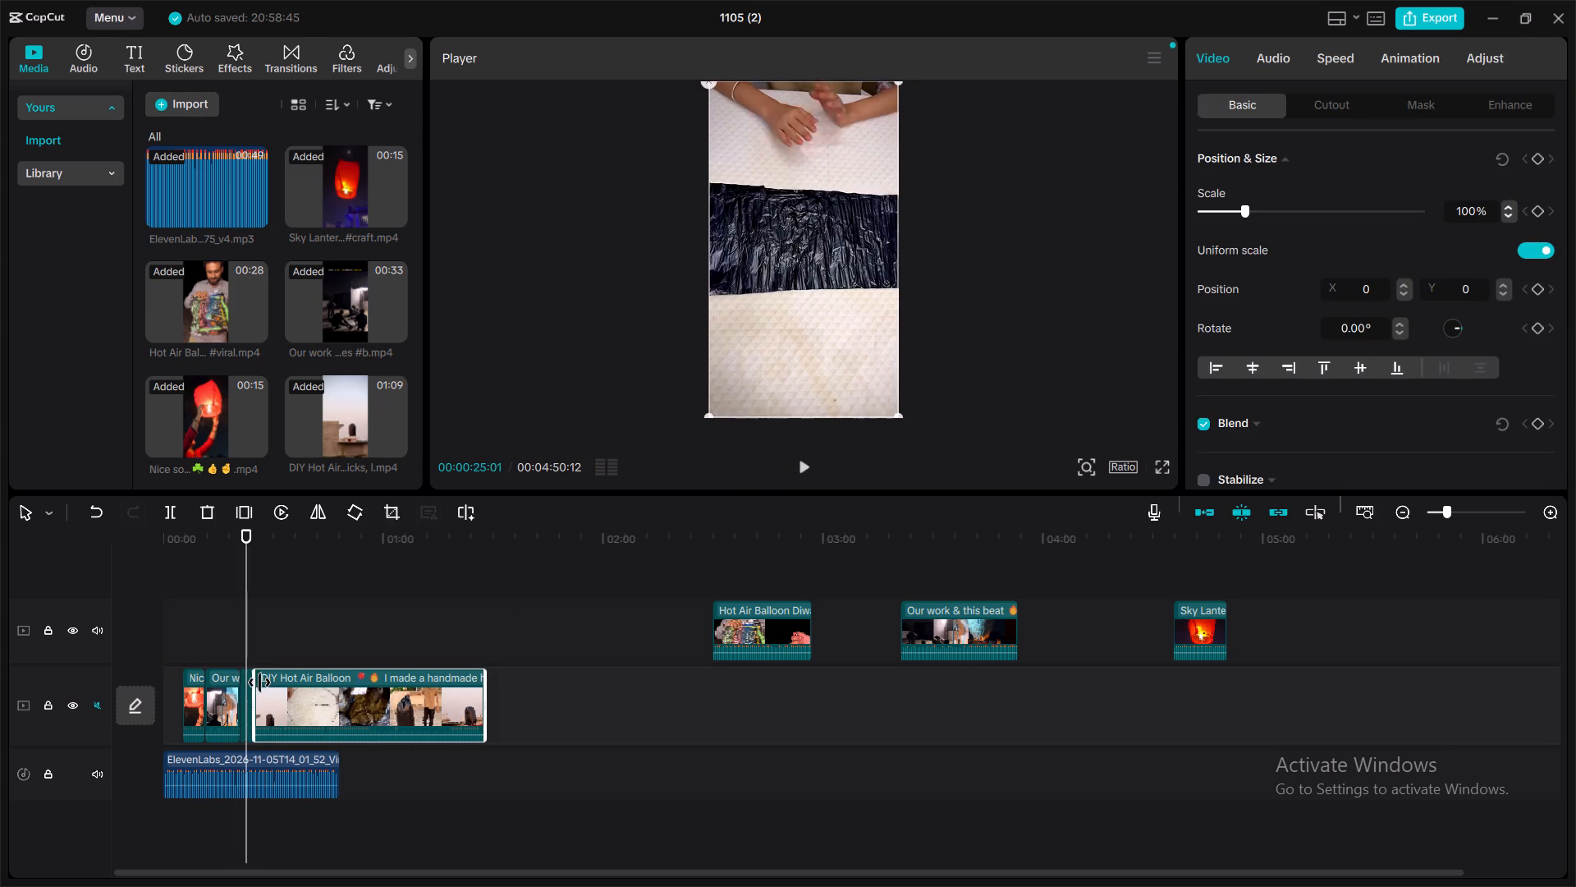
pyautogui.moveTo(259, 682); pyautogui.dragTo(282, 684)
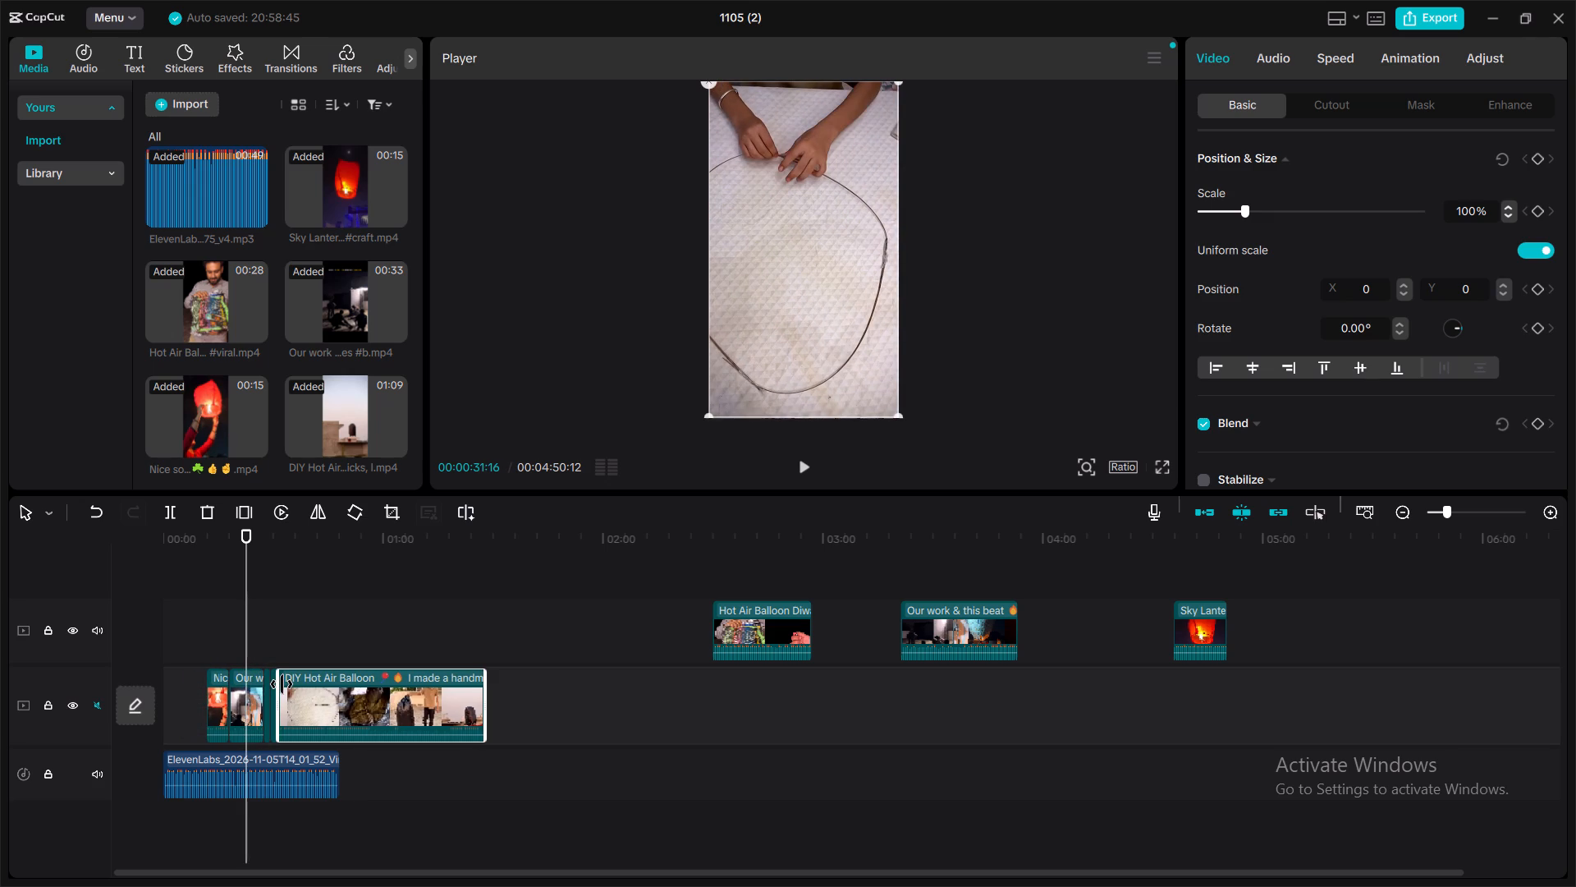
pyautogui.moveTo(282, 684); pyautogui.dragTo(295, 684)
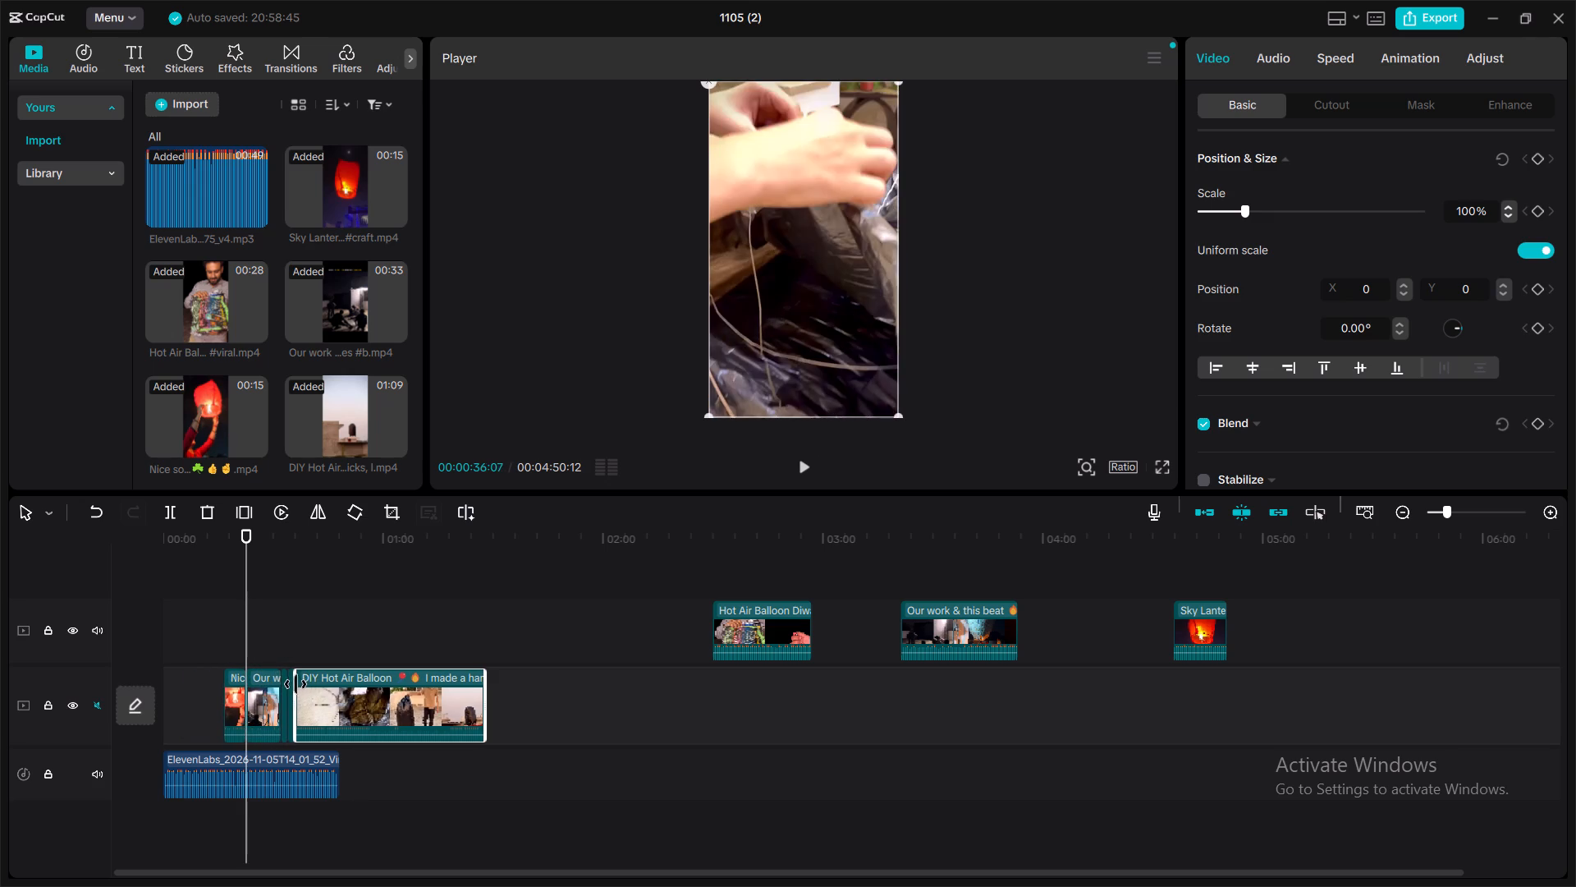
pyautogui.moveTo(295, 684); pyautogui.dragTo(291, 685)
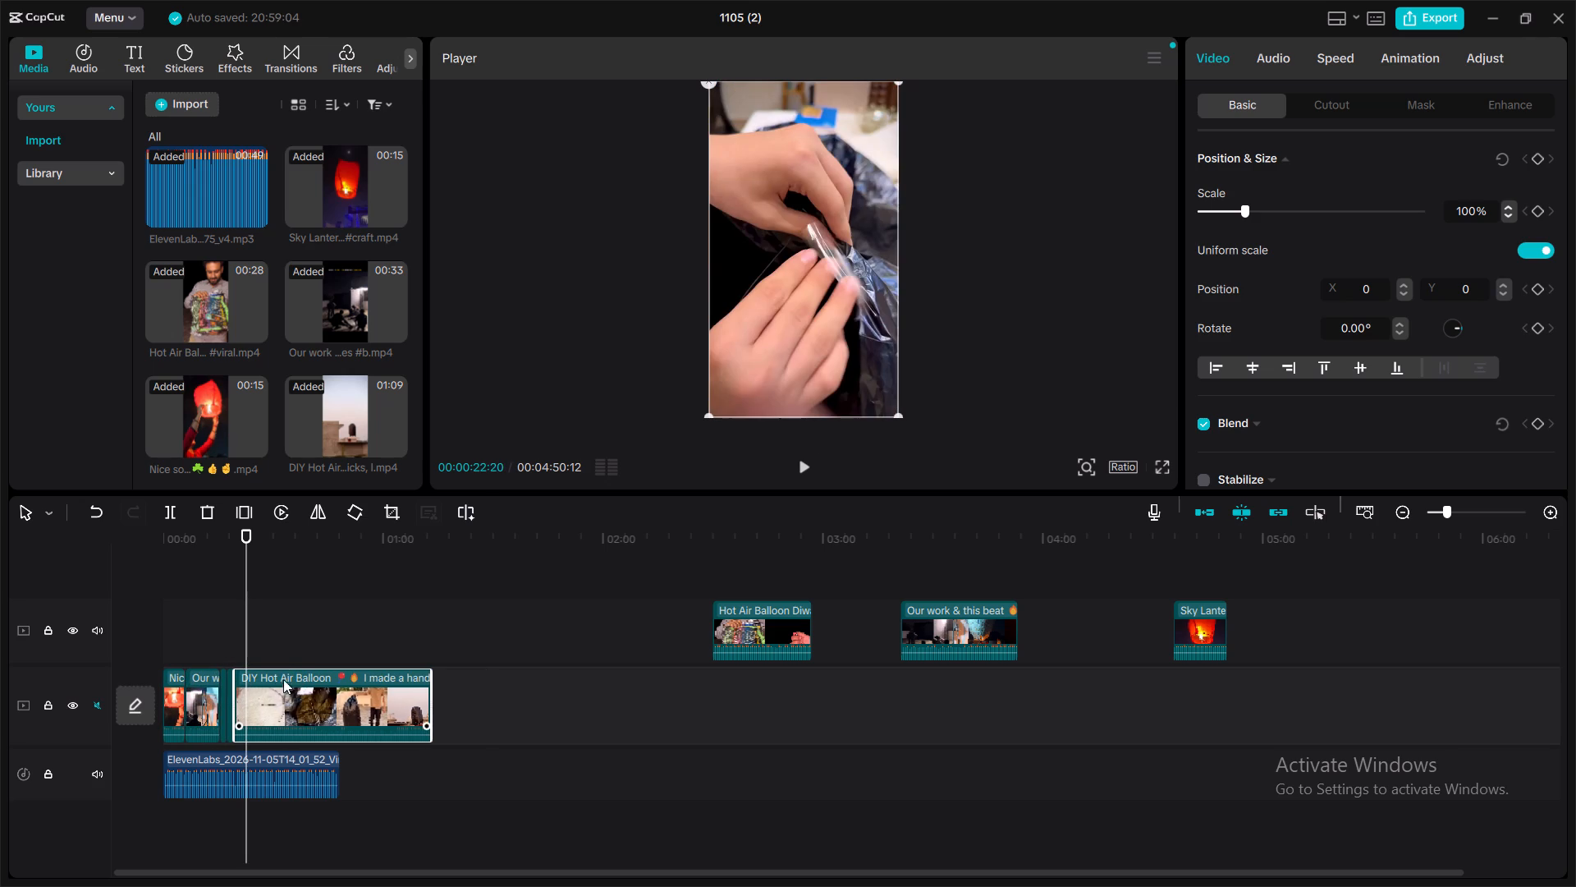
# Play the trimmed fifth shot against the voiceover and extend its start about one second earlier.
pyautogui.moveTo(249, 646); pyautogui.dragTo(238, 646)
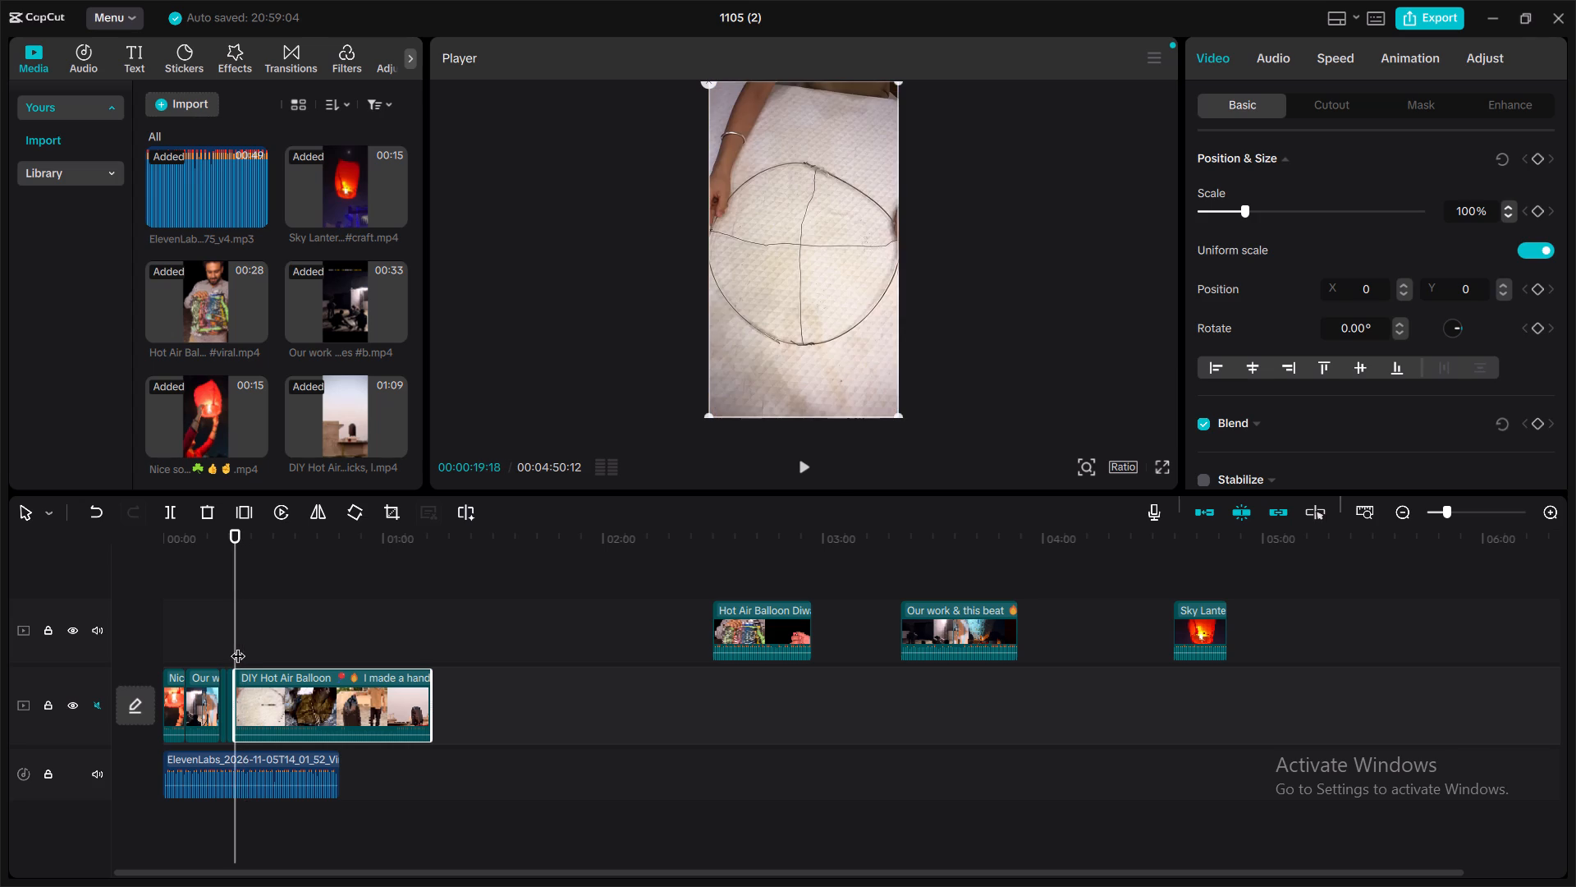
pyautogui.click(802, 460)
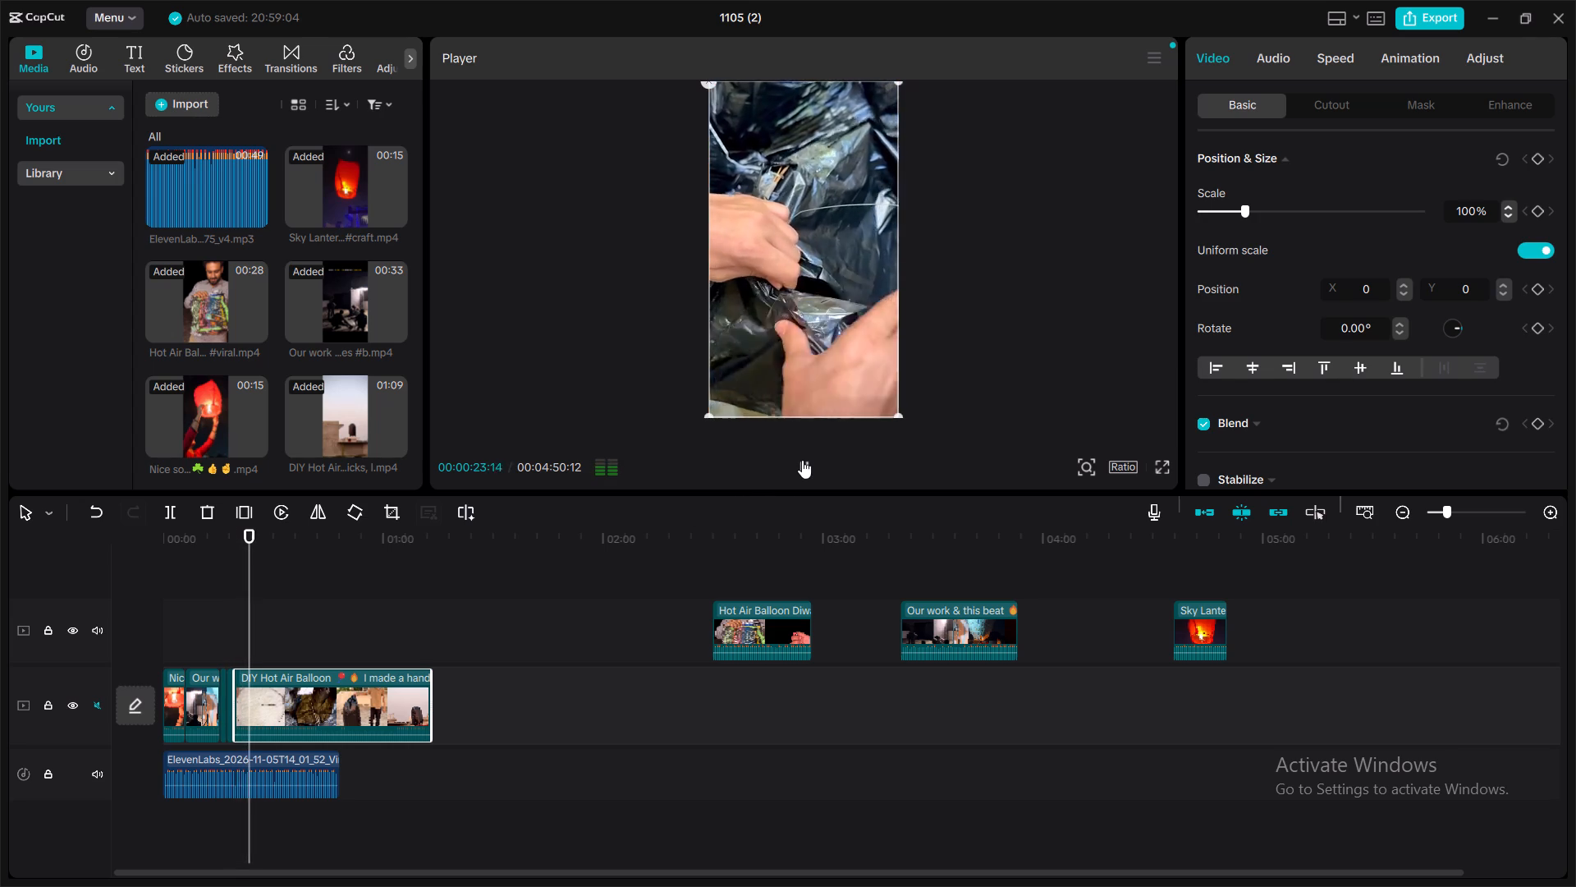
pyautogui.click(802, 460)
pyautogui.click(802, 460)
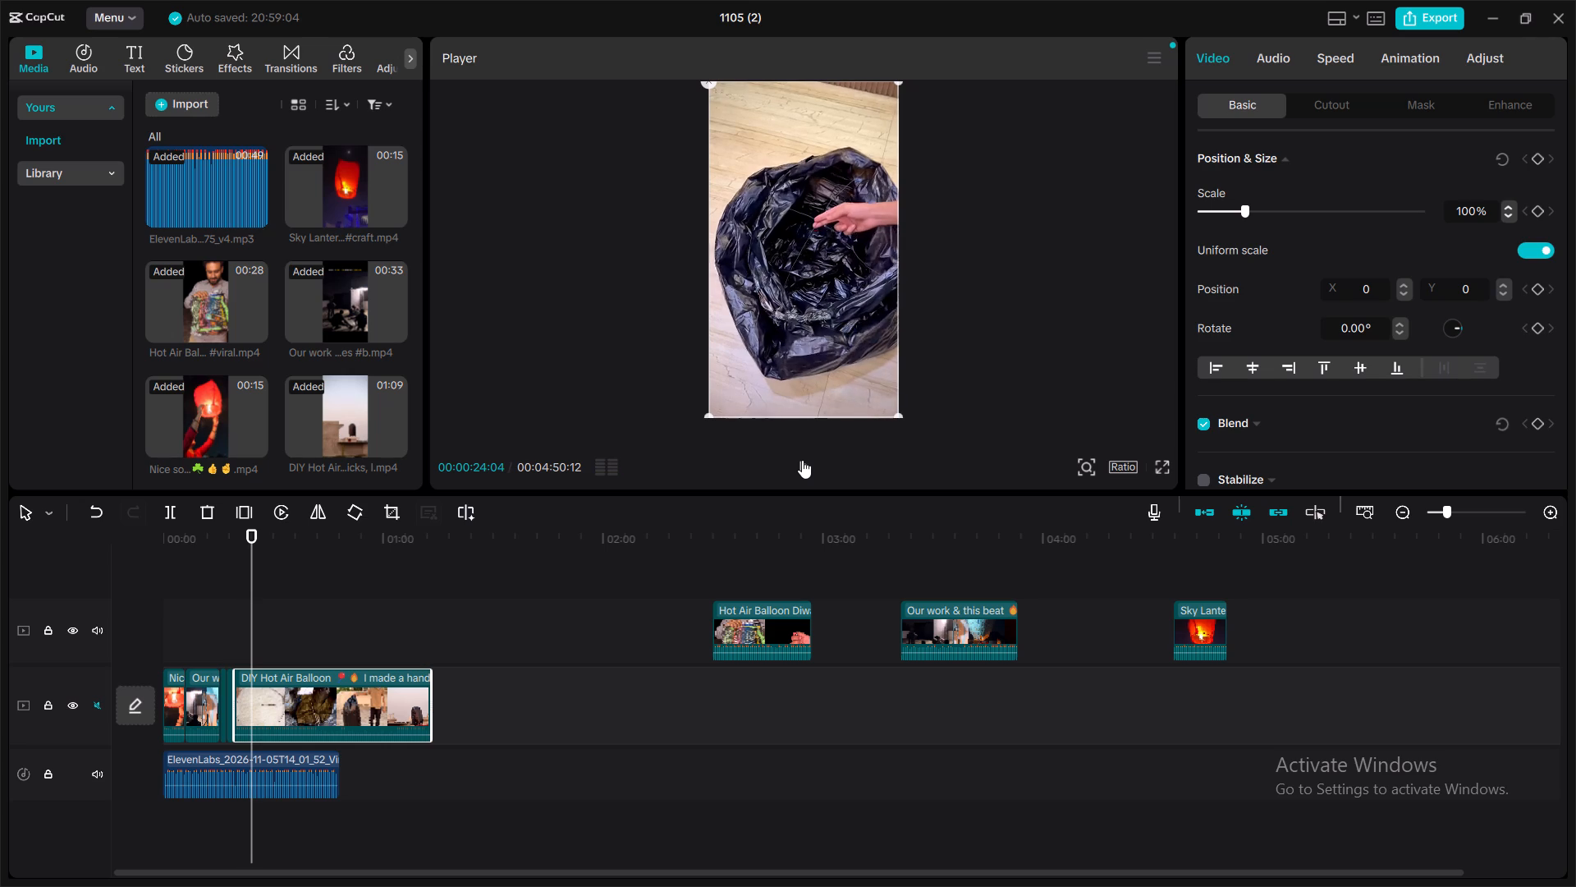
pyautogui.click(802, 460)
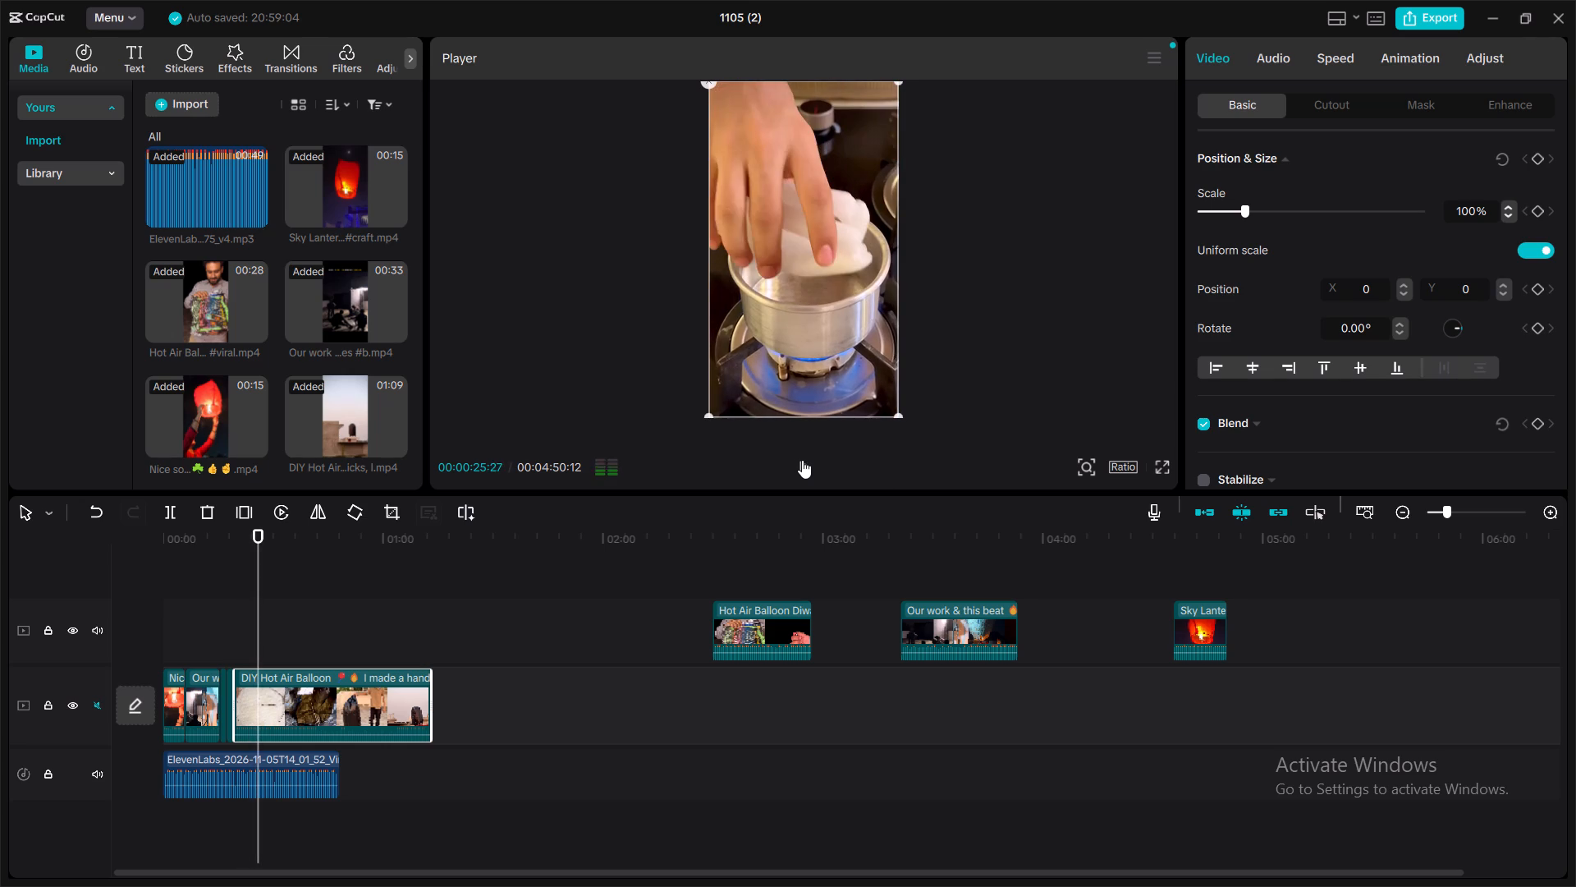
pyautogui.click(235, 676)
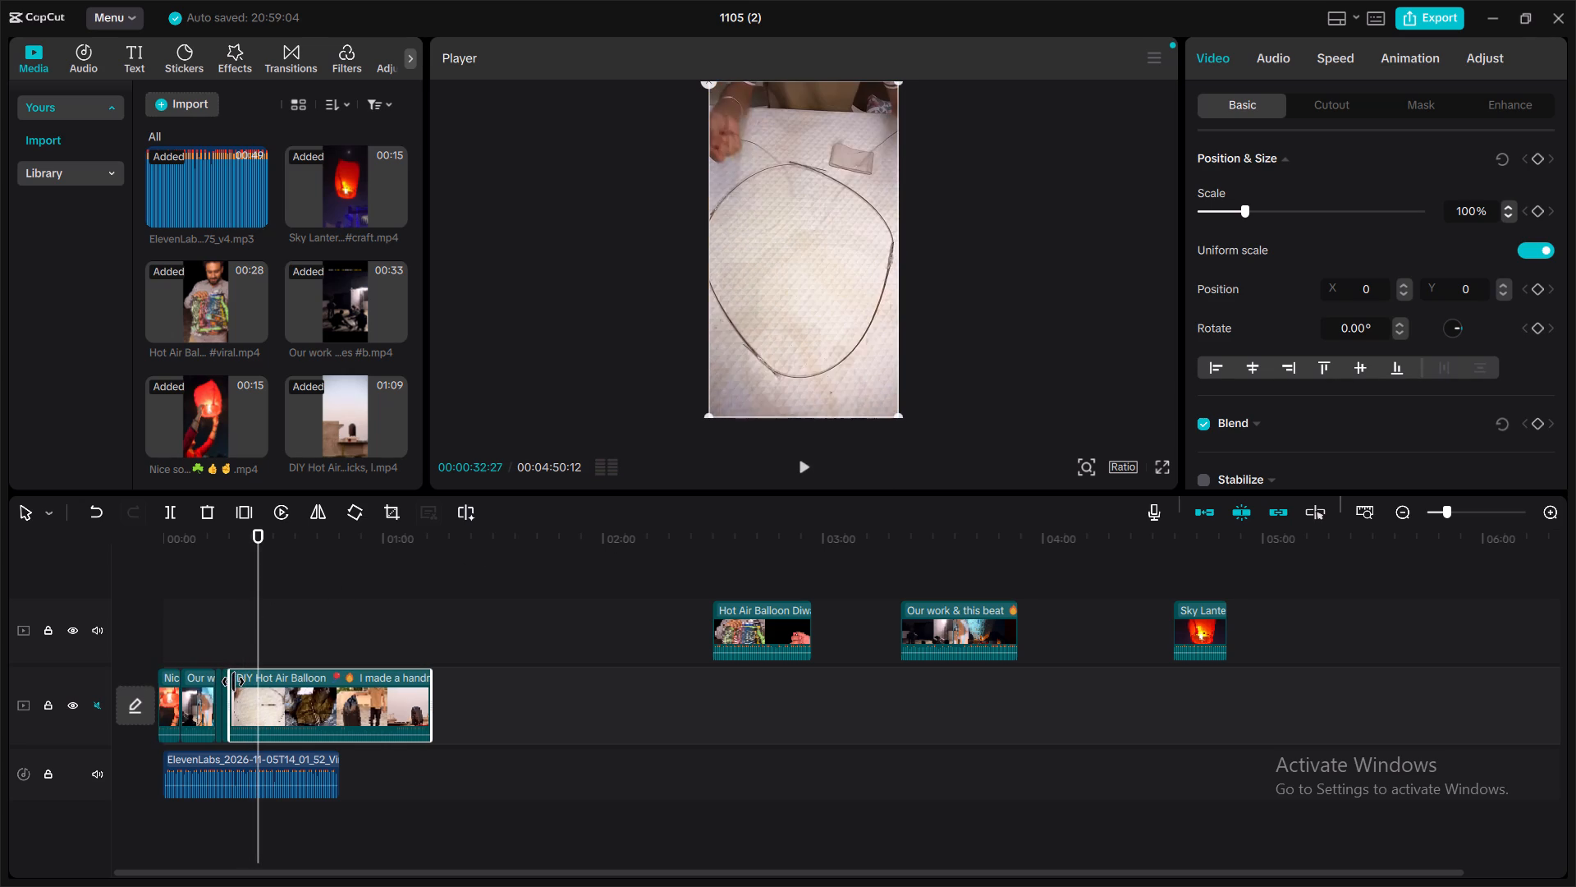
# Replay the wire-hoop shot from its start against the voiceover and split it at 00:22:13.
pyautogui.click(232, 632)
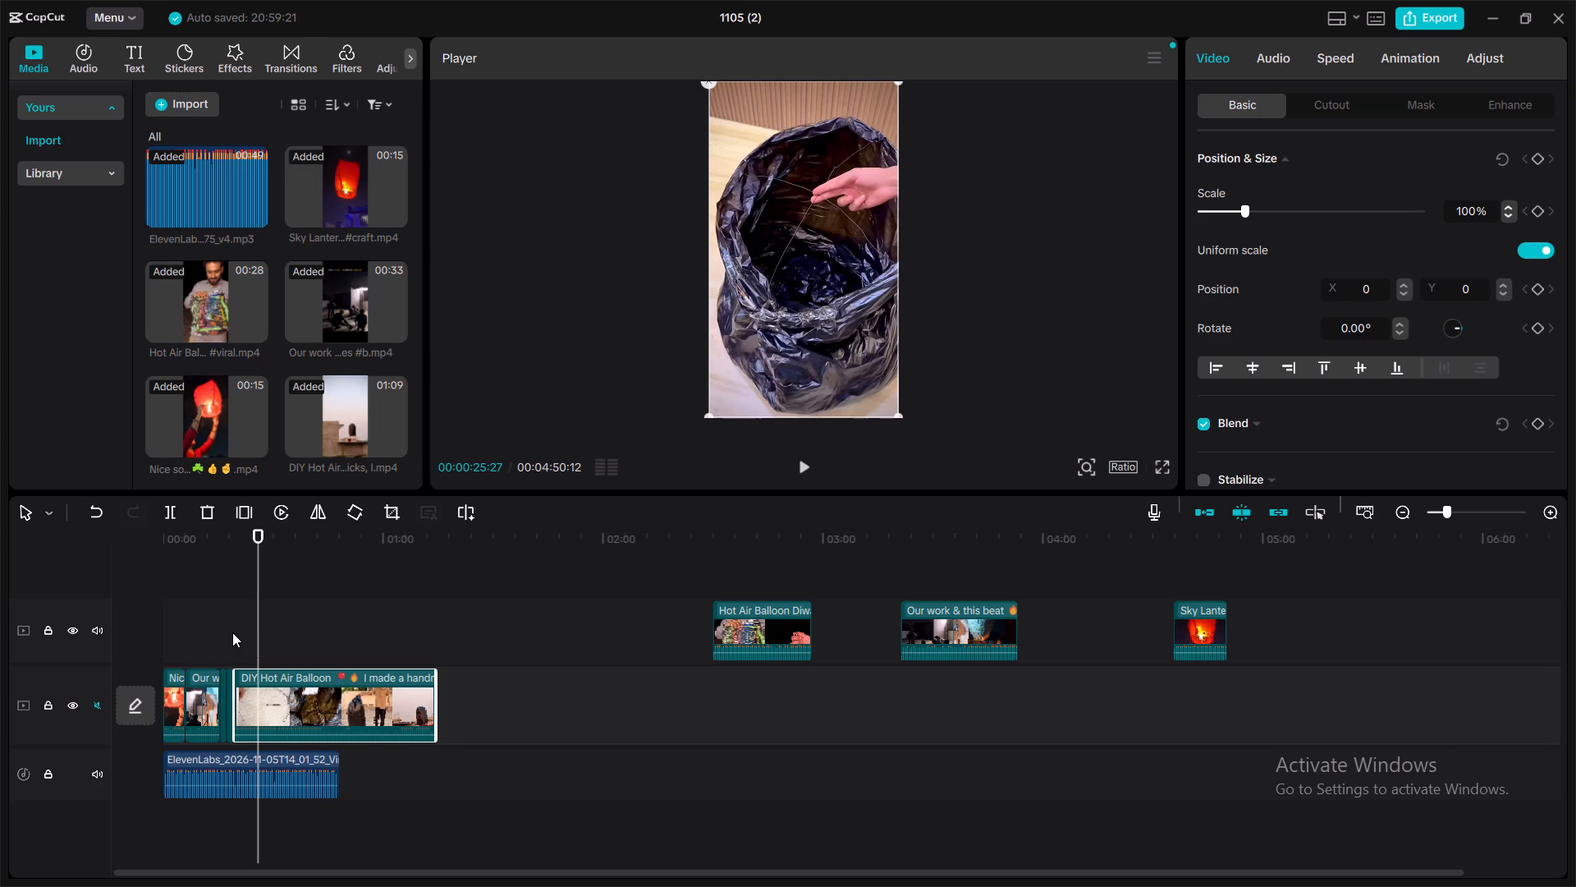
pyautogui.click(803, 458)
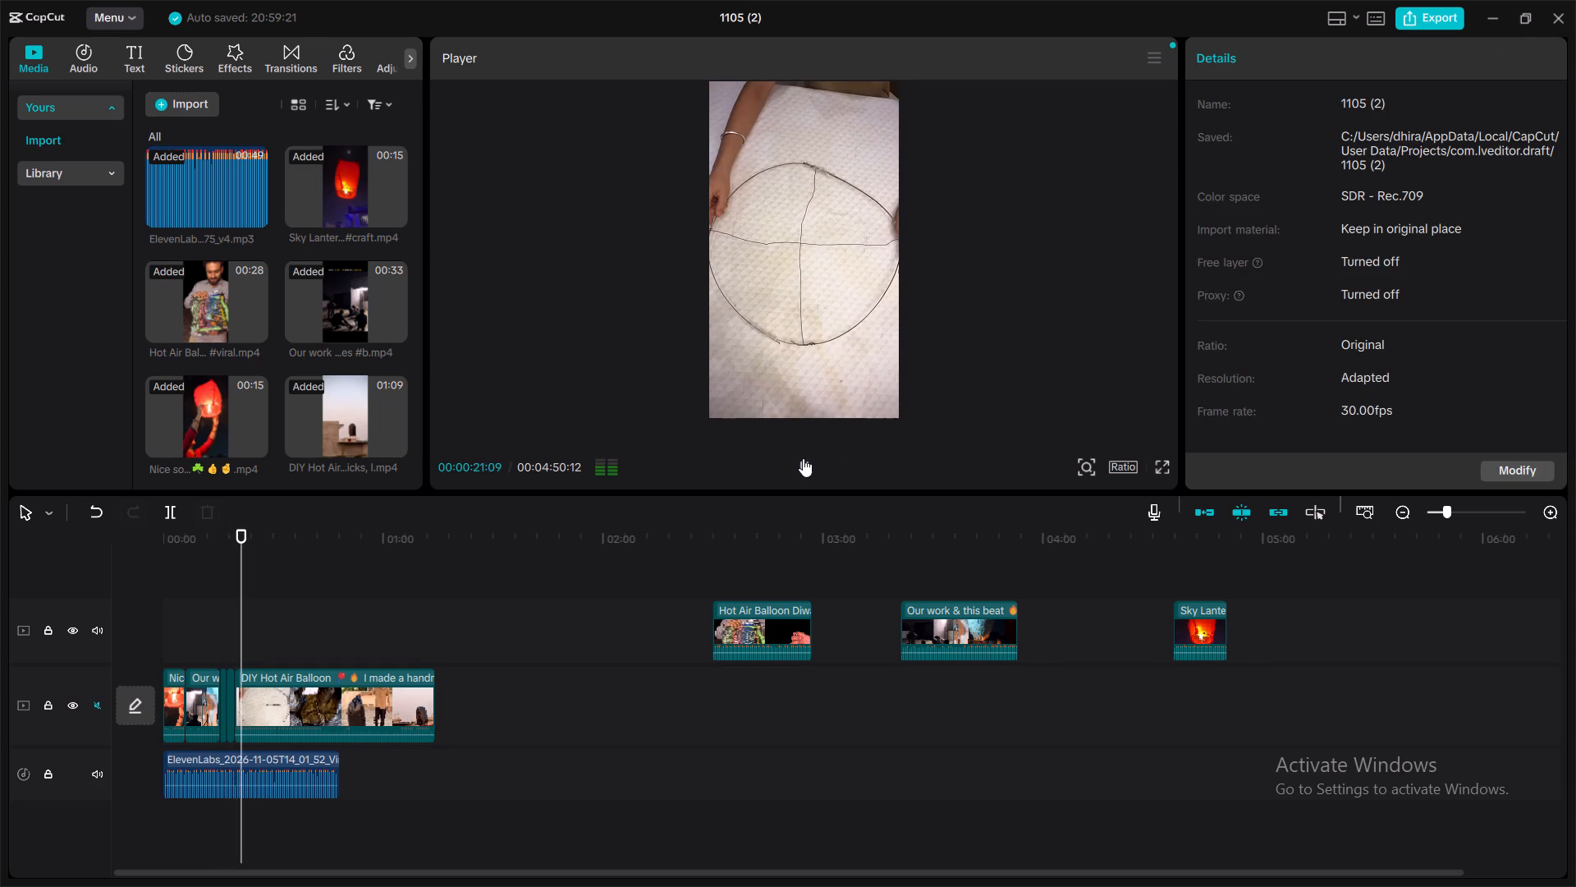
pyautogui.click(803, 458)
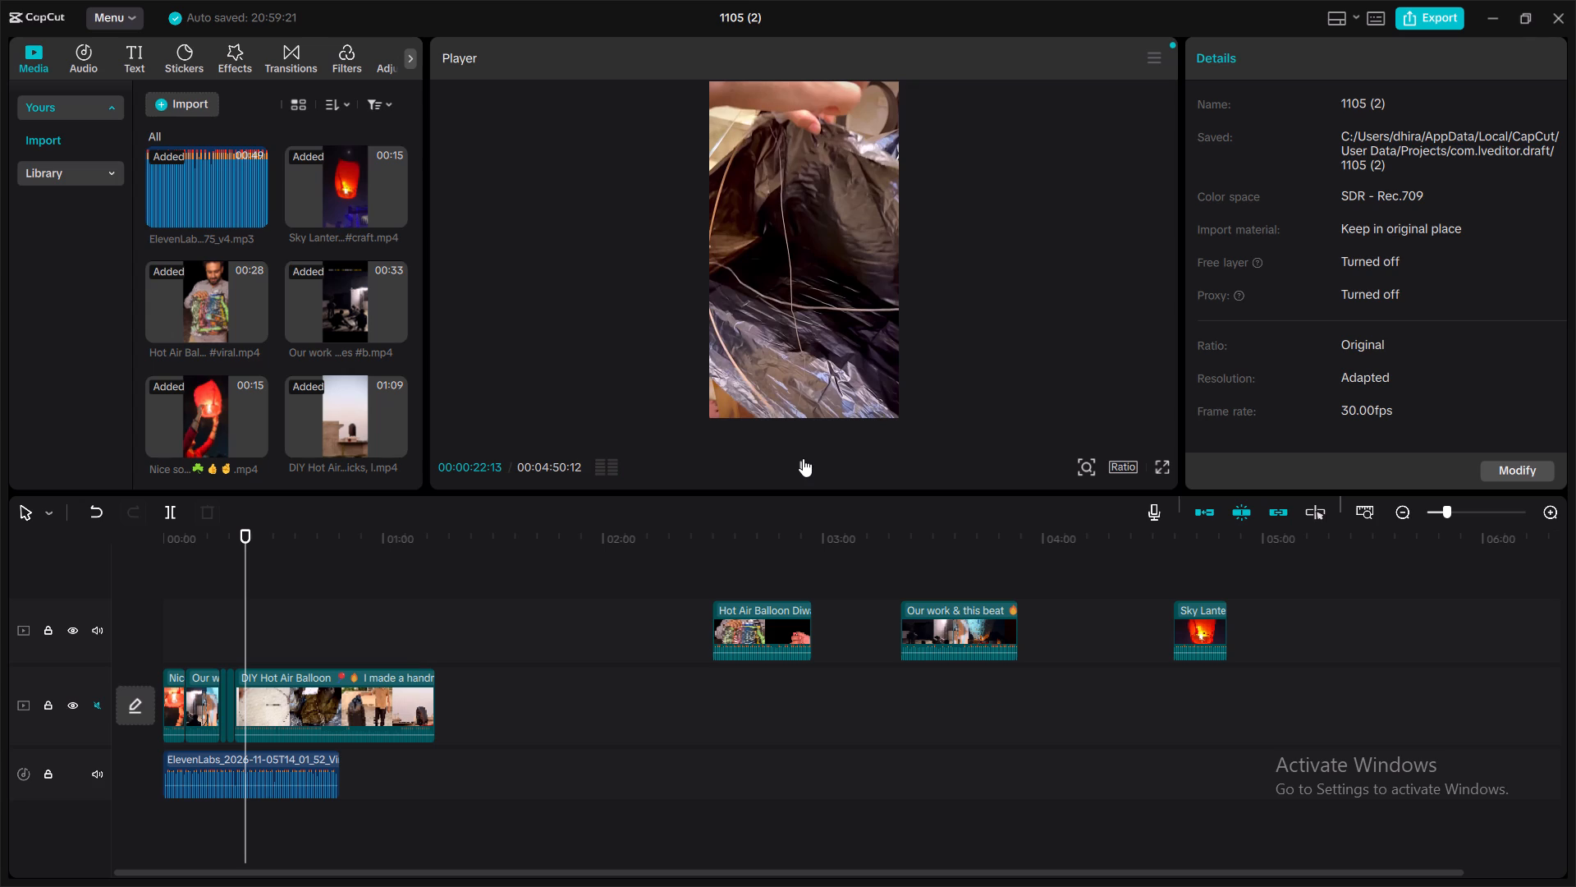
pyautogui.click(176, 508)
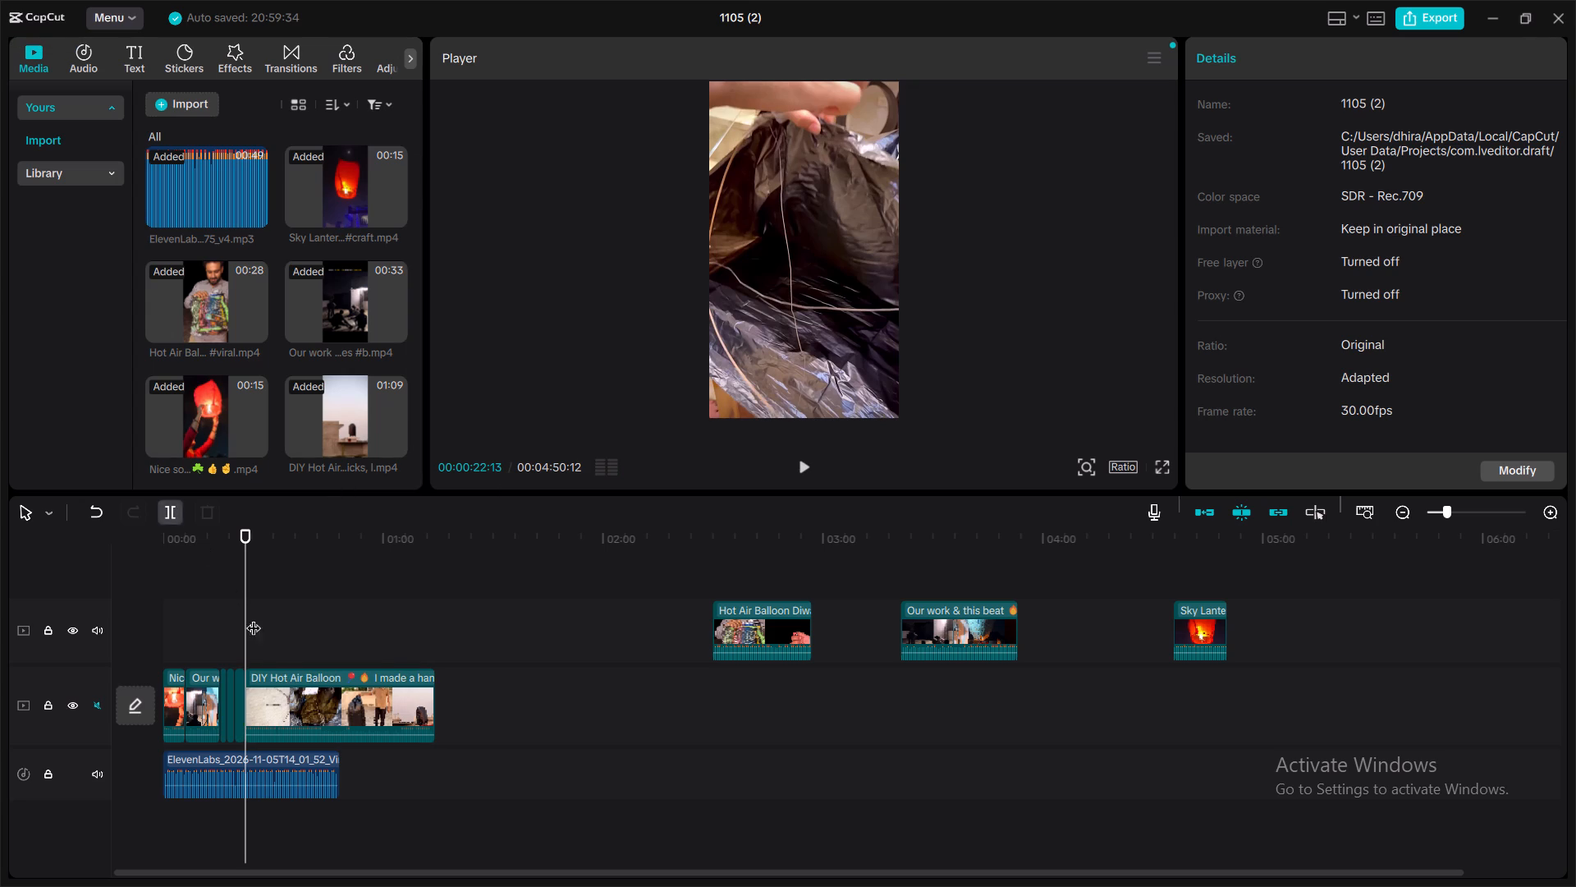
# Trim the start of the DIY Hot Air Balloon piece after the split so it opens on the folded paper being tied inside the bag.
pyautogui.click(268, 673)
pyautogui.moveTo(246, 685); pyautogui.dragTo(261, 686)
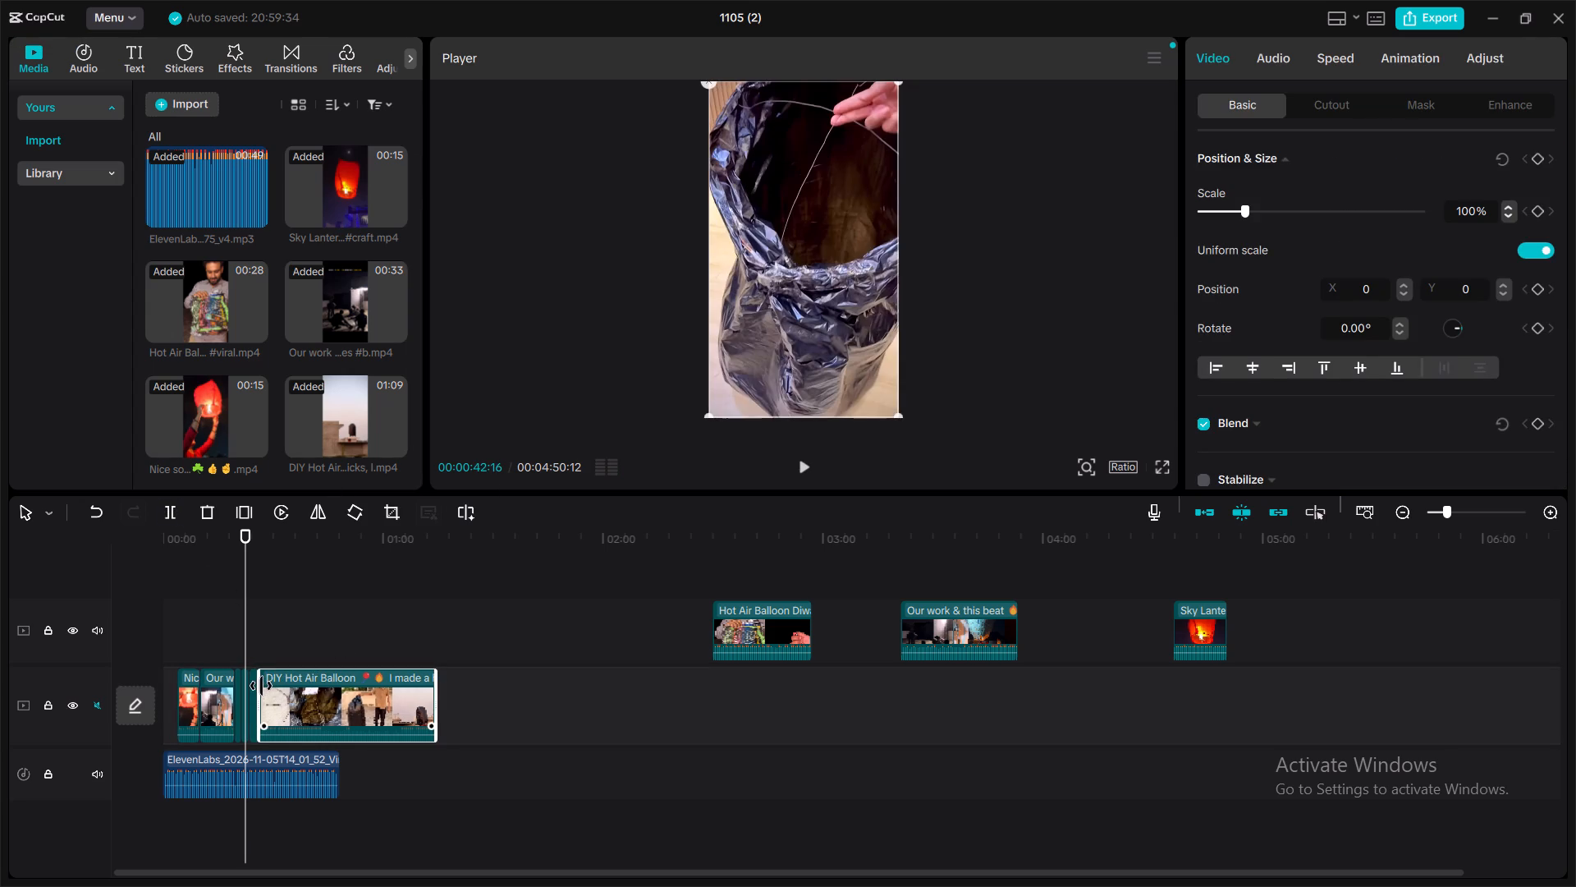
pyautogui.moveTo(261, 686); pyautogui.dragTo(274, 686)
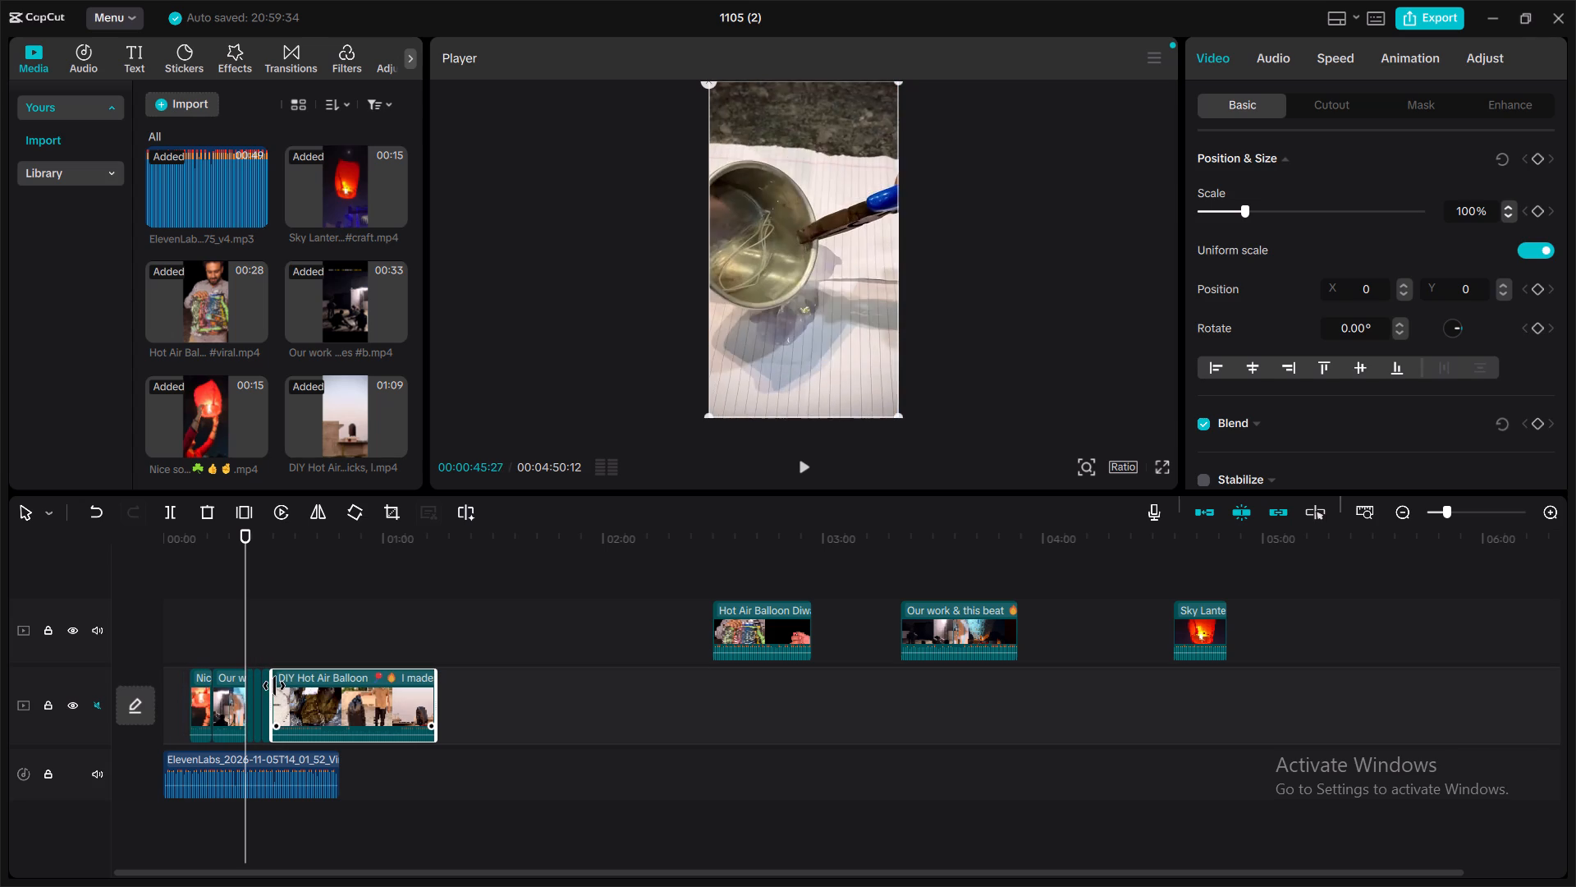
pyautogui.moveTo(274, 686); pyautogui.dragTo(282, 686)
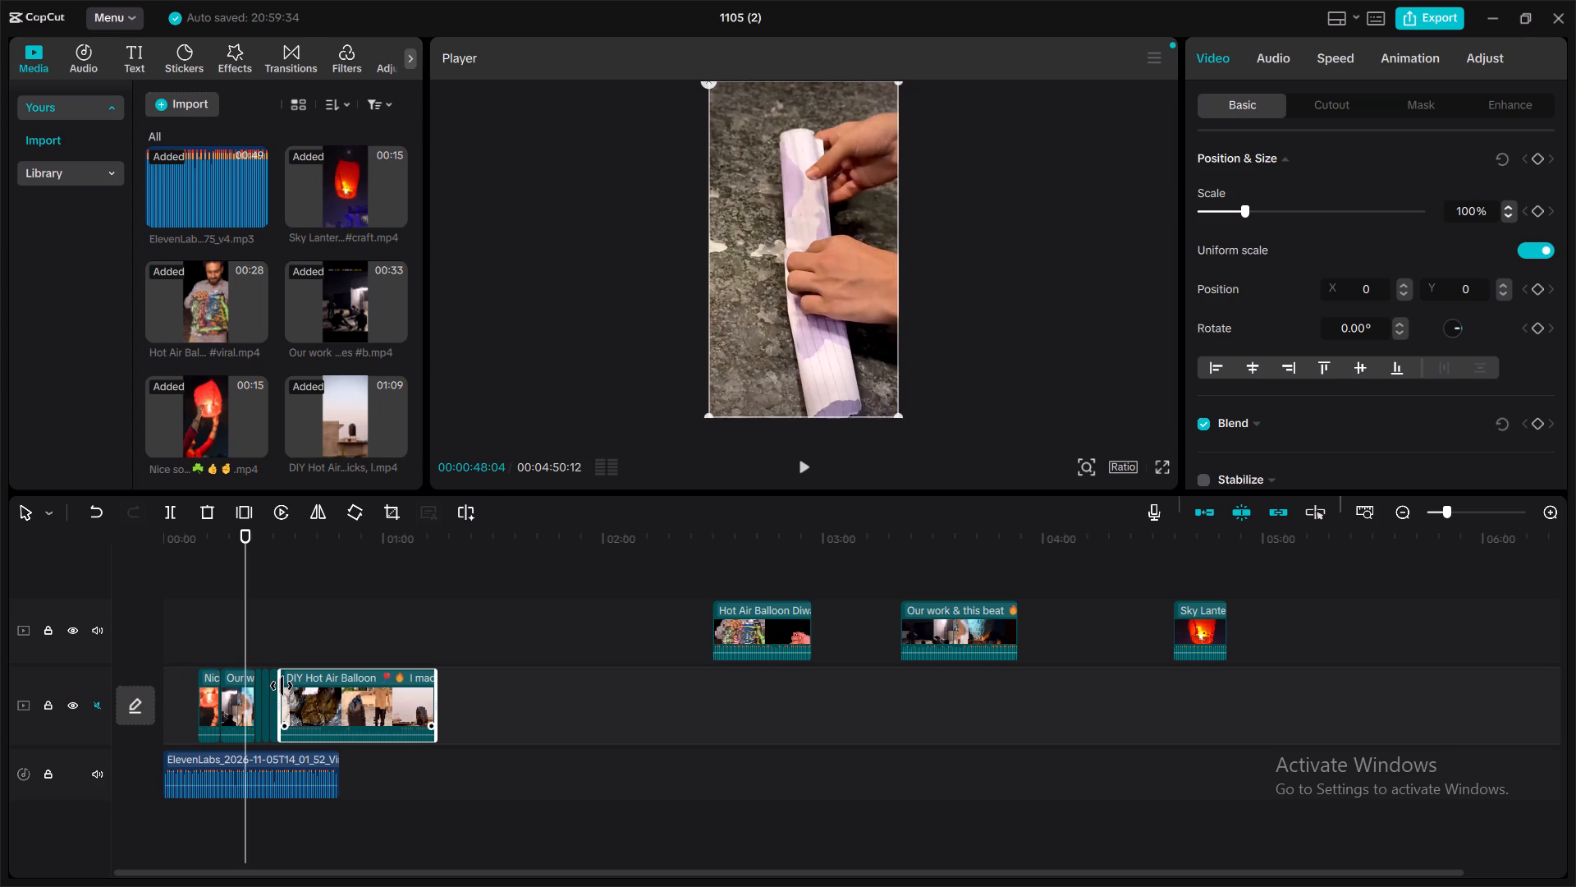
pyautogui.moveTo(282, 686); pyautogui.dragTo(290, 686)
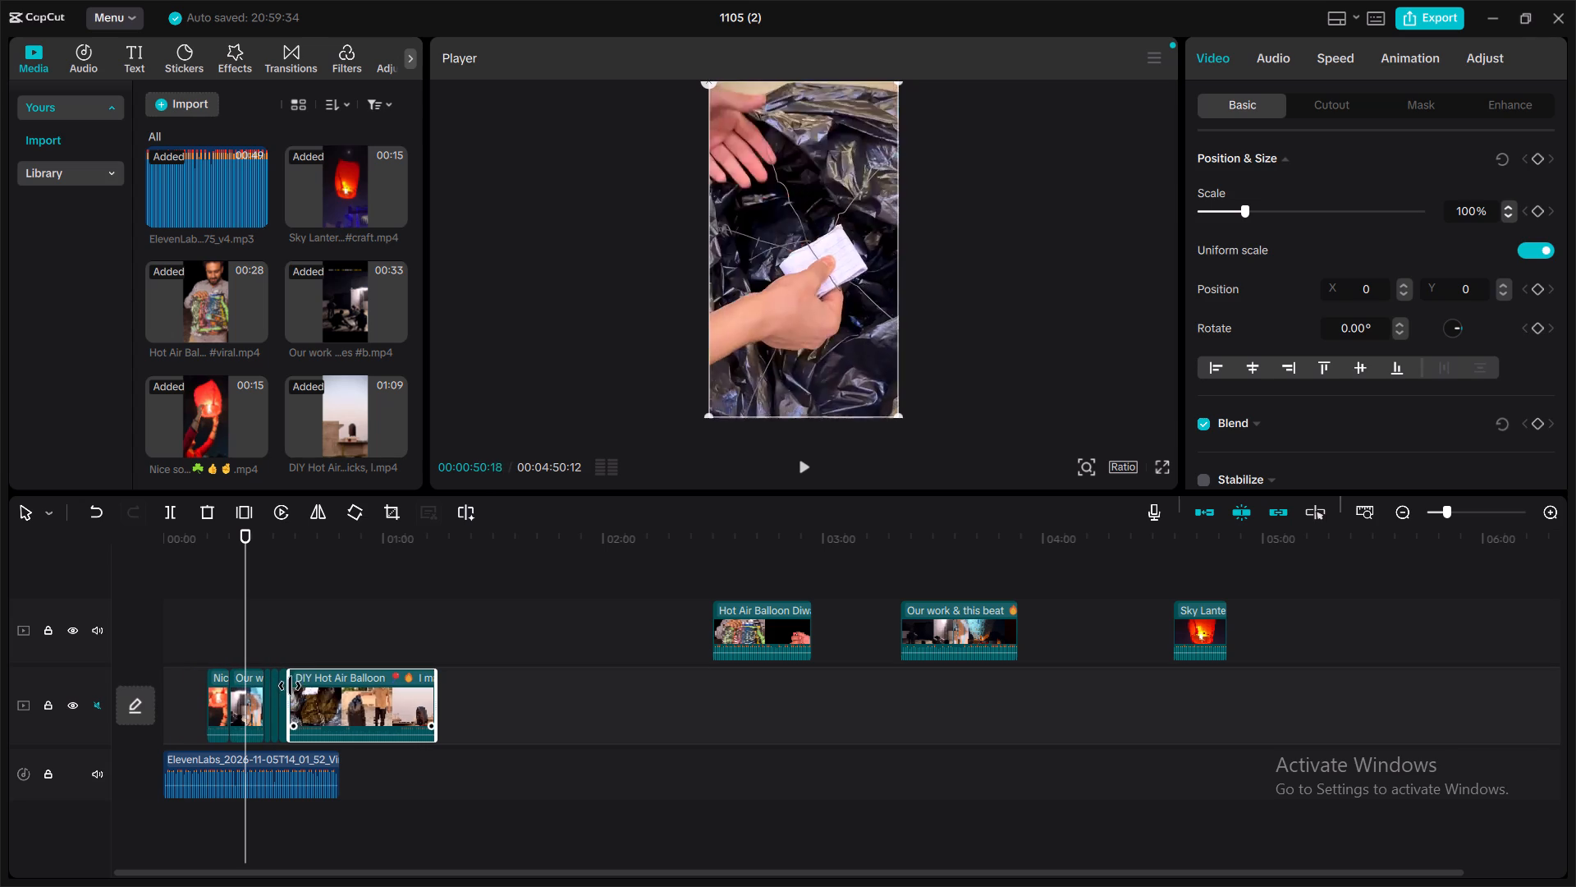
pyautogui.moveTo(290, 686); pyautogui.dragTo(281, 687)
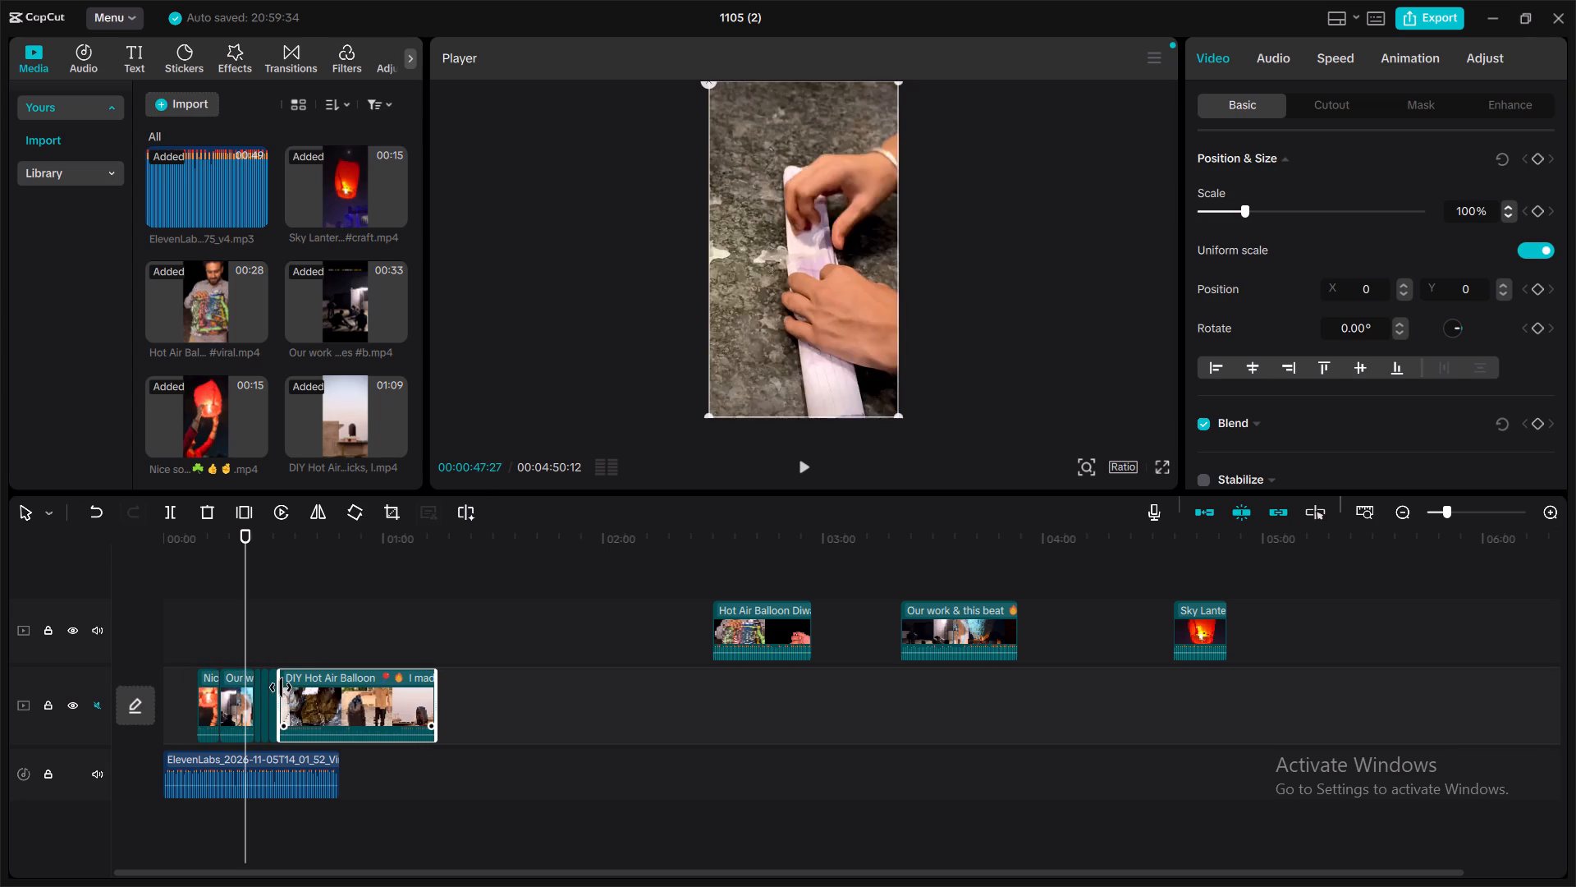
pyautogui.moveTo(281, 687); pyautogui.dragTo(286, 687)
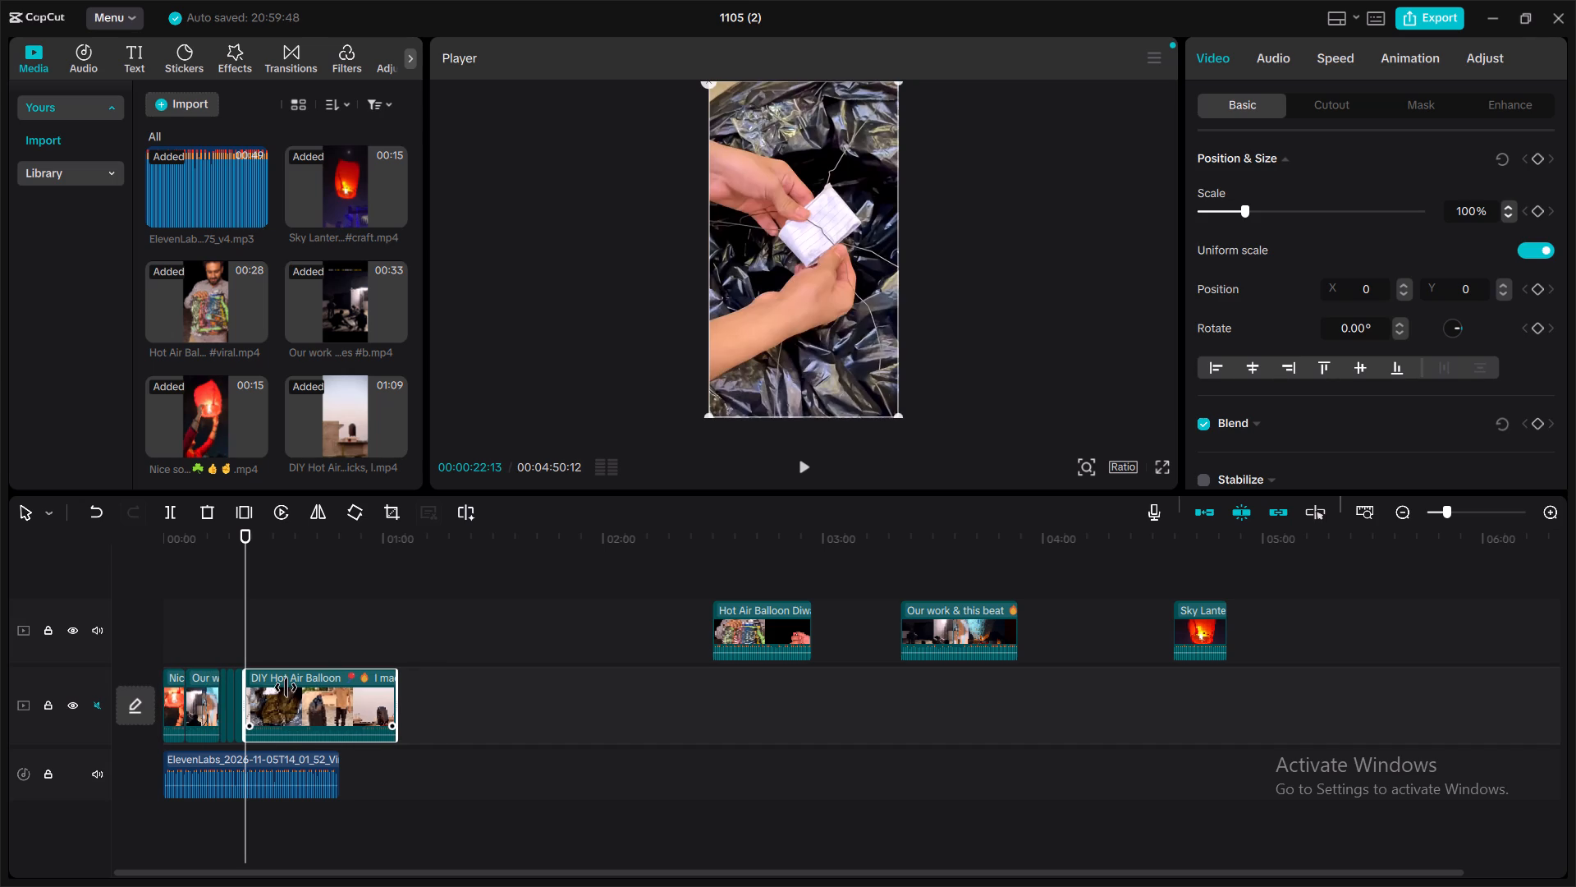
# Play the folded-paper shot against the voiceover, review the footage following it, and split the DIY Hot Air Balloon clip at 00:25:27.
pyautogui.click(804, 460)
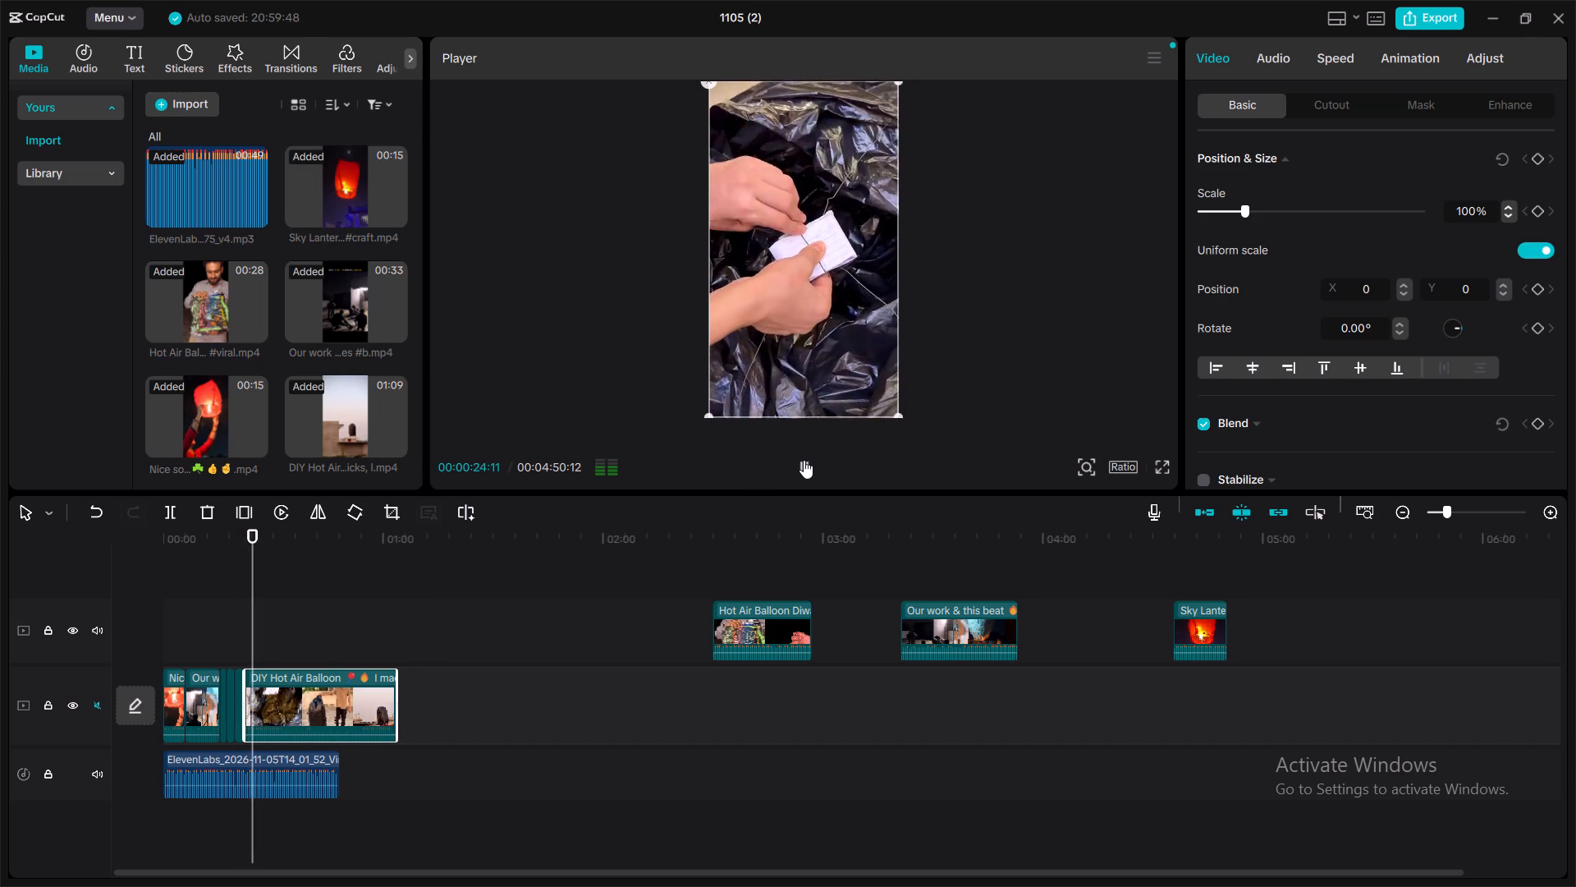
pyautogui.click(804, 460)
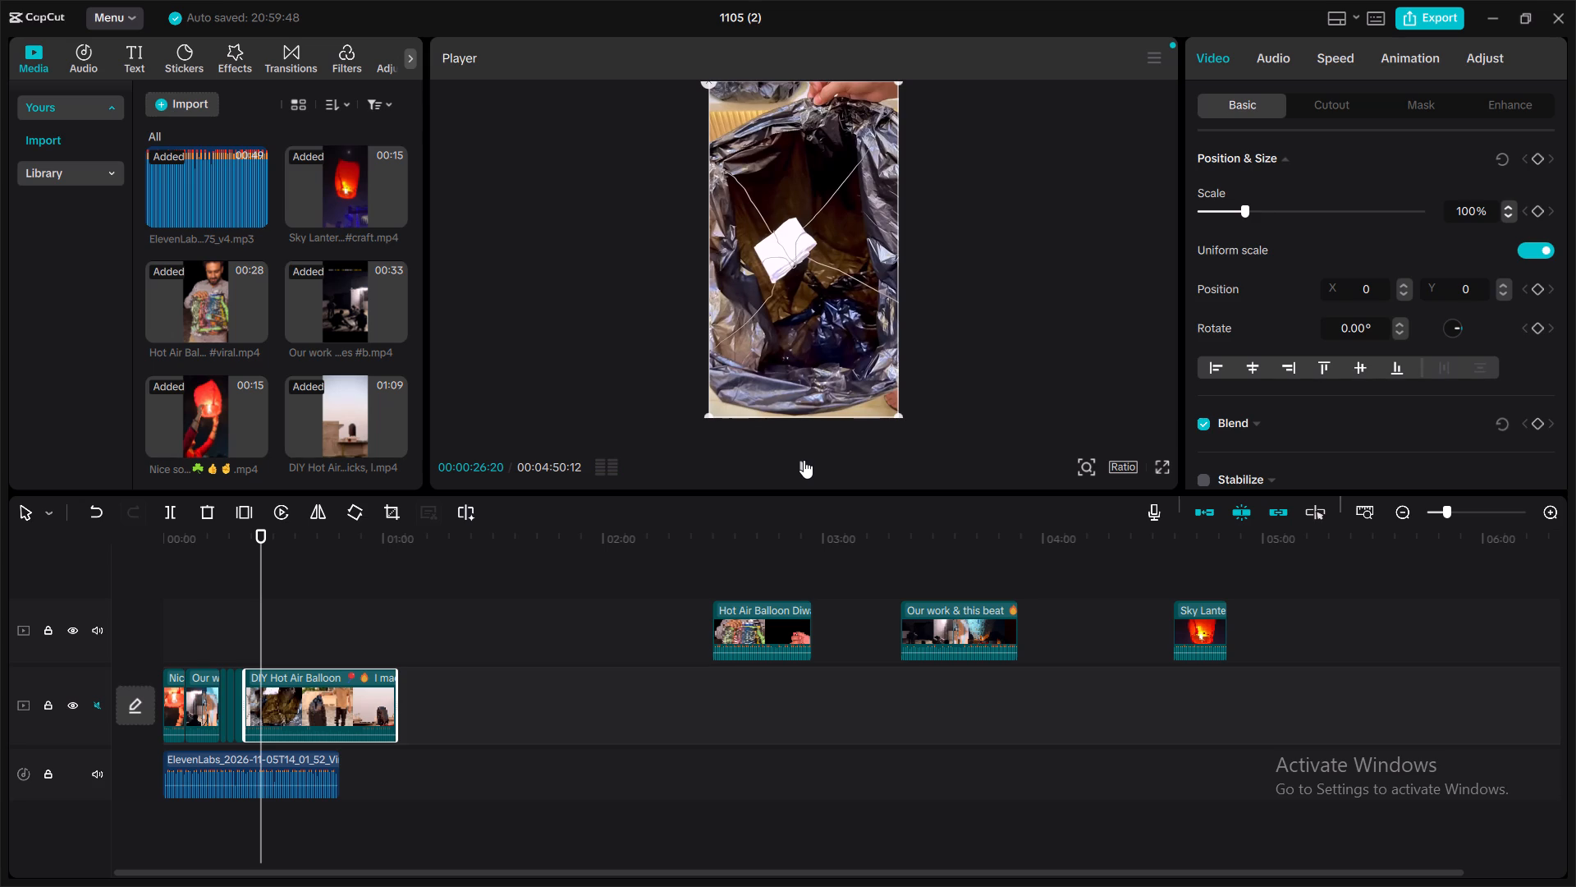
pyautogui.click(804, 460)
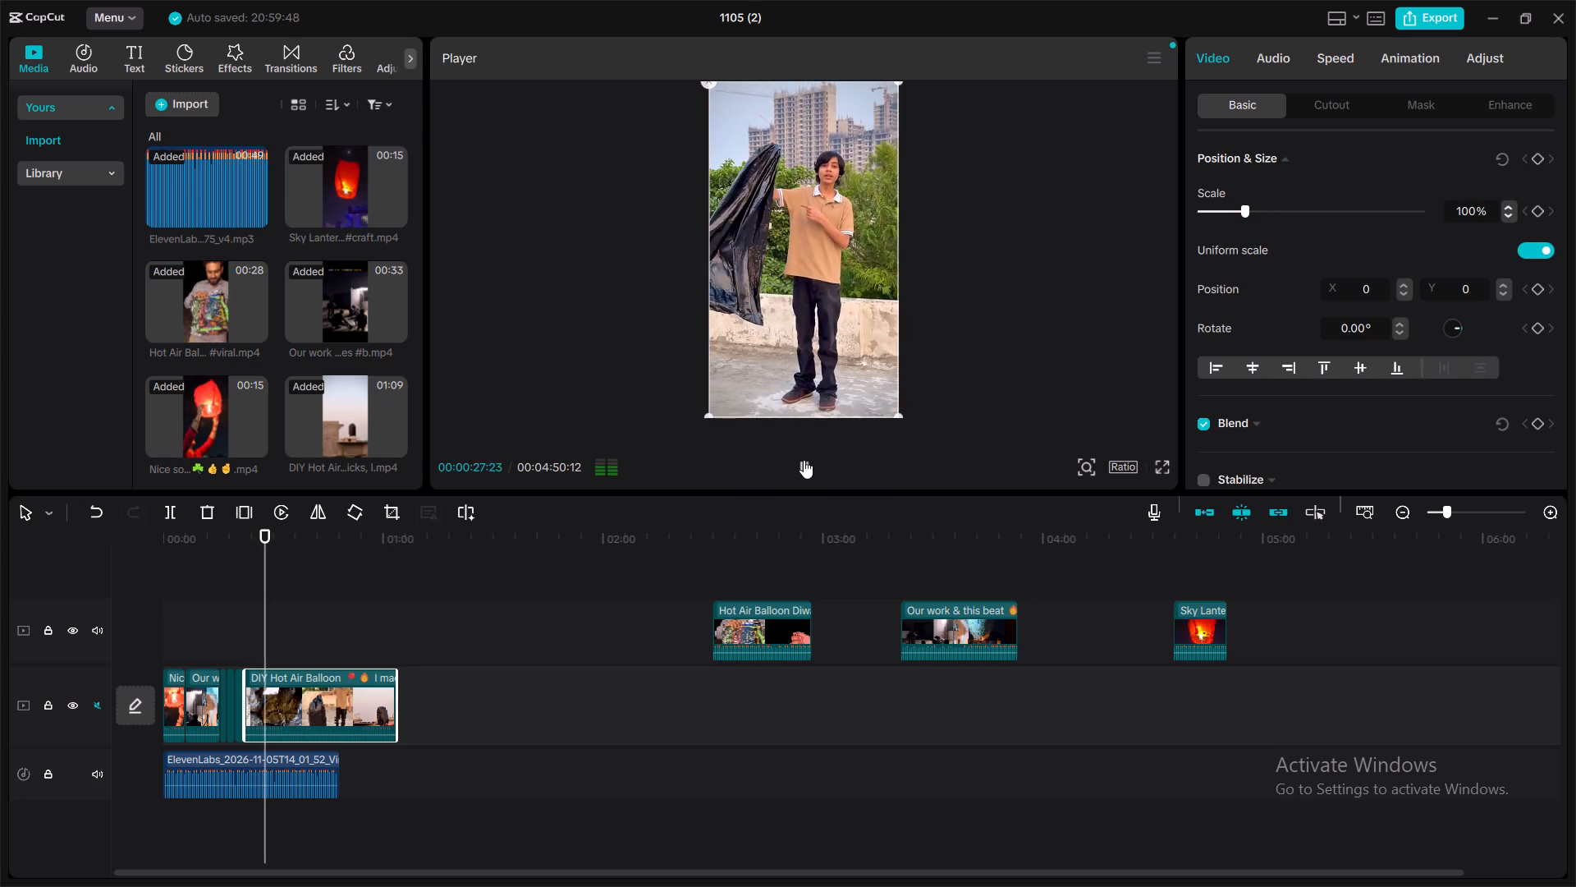
pyautogui.click(804, 460)
pyautogui.moveTo(268, 606); pyautogui.dragTo(259, 608)
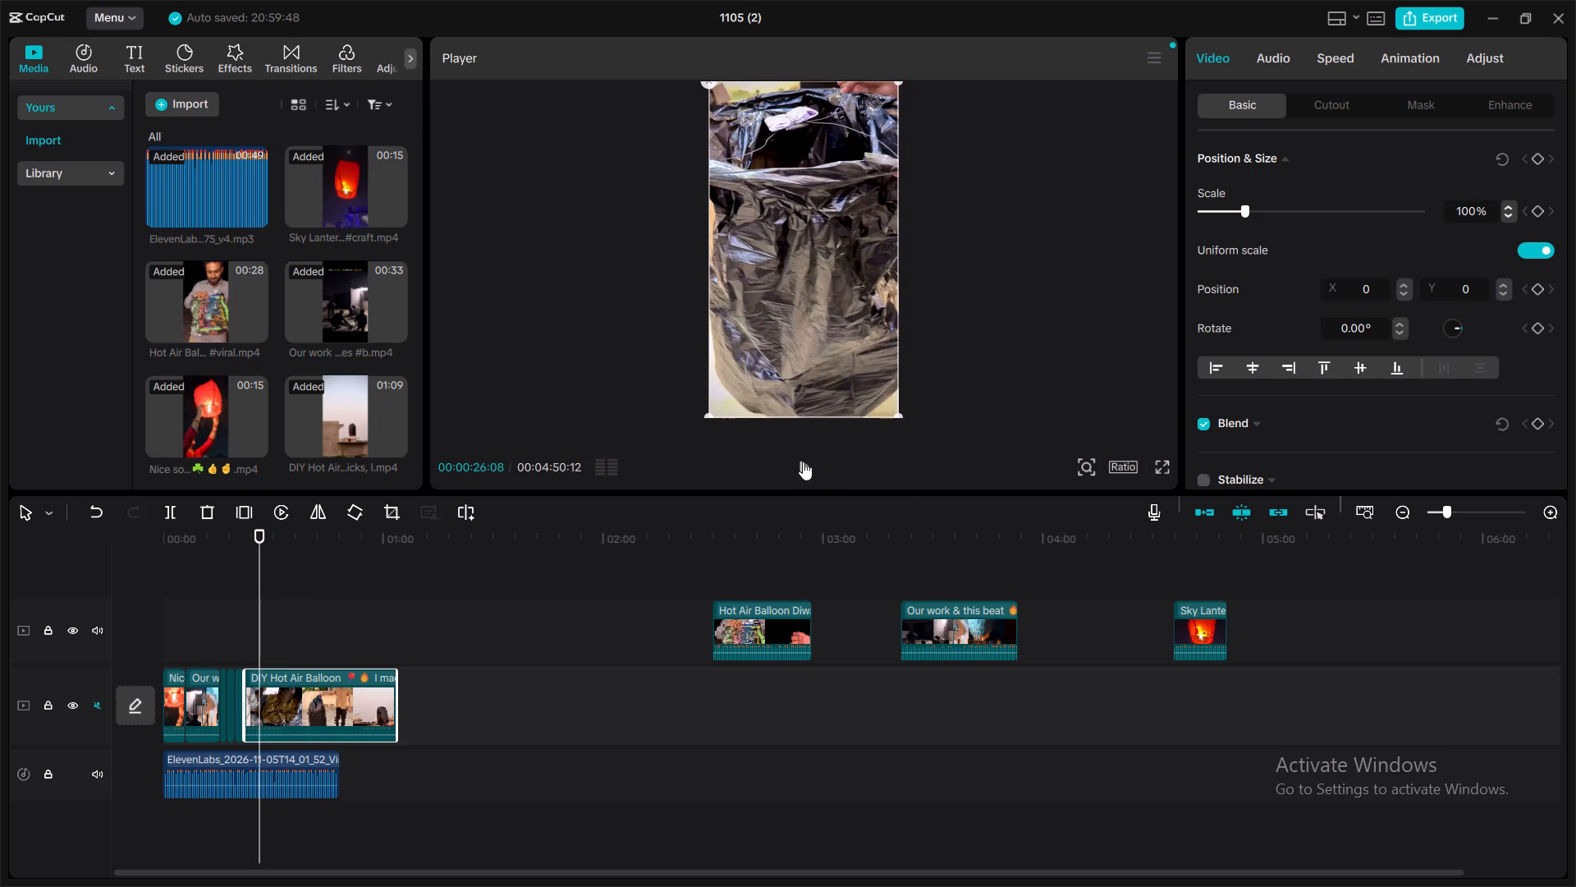
pyautogui.click(803, 462)
pyautogui.click(803, 462)
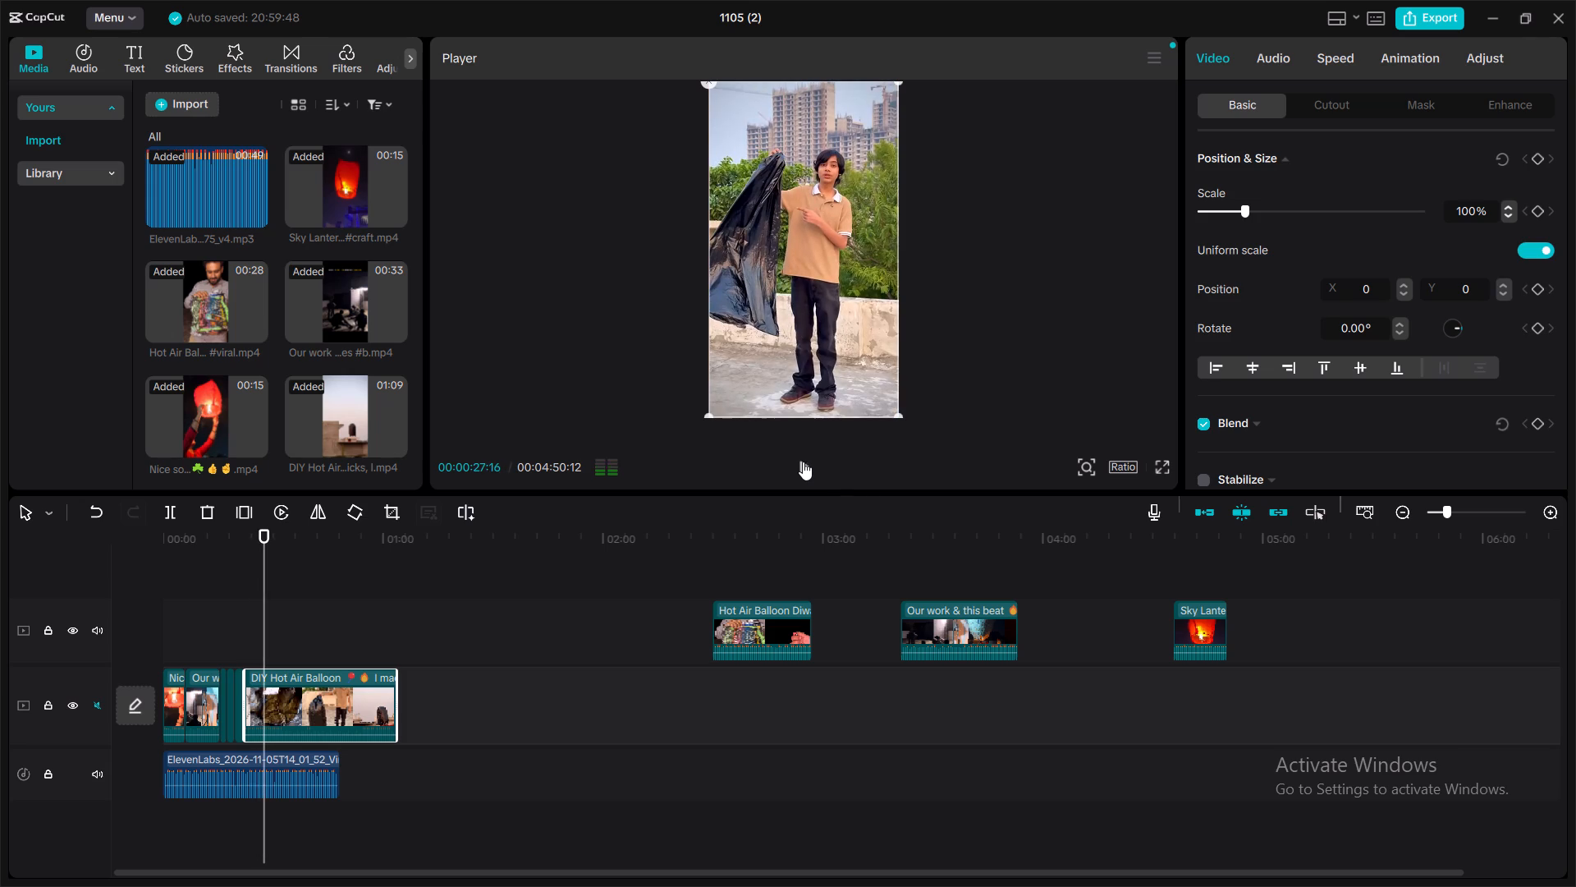
pyautogui.moveTo(261, 618); pyautogui.dragTo(278, 618)
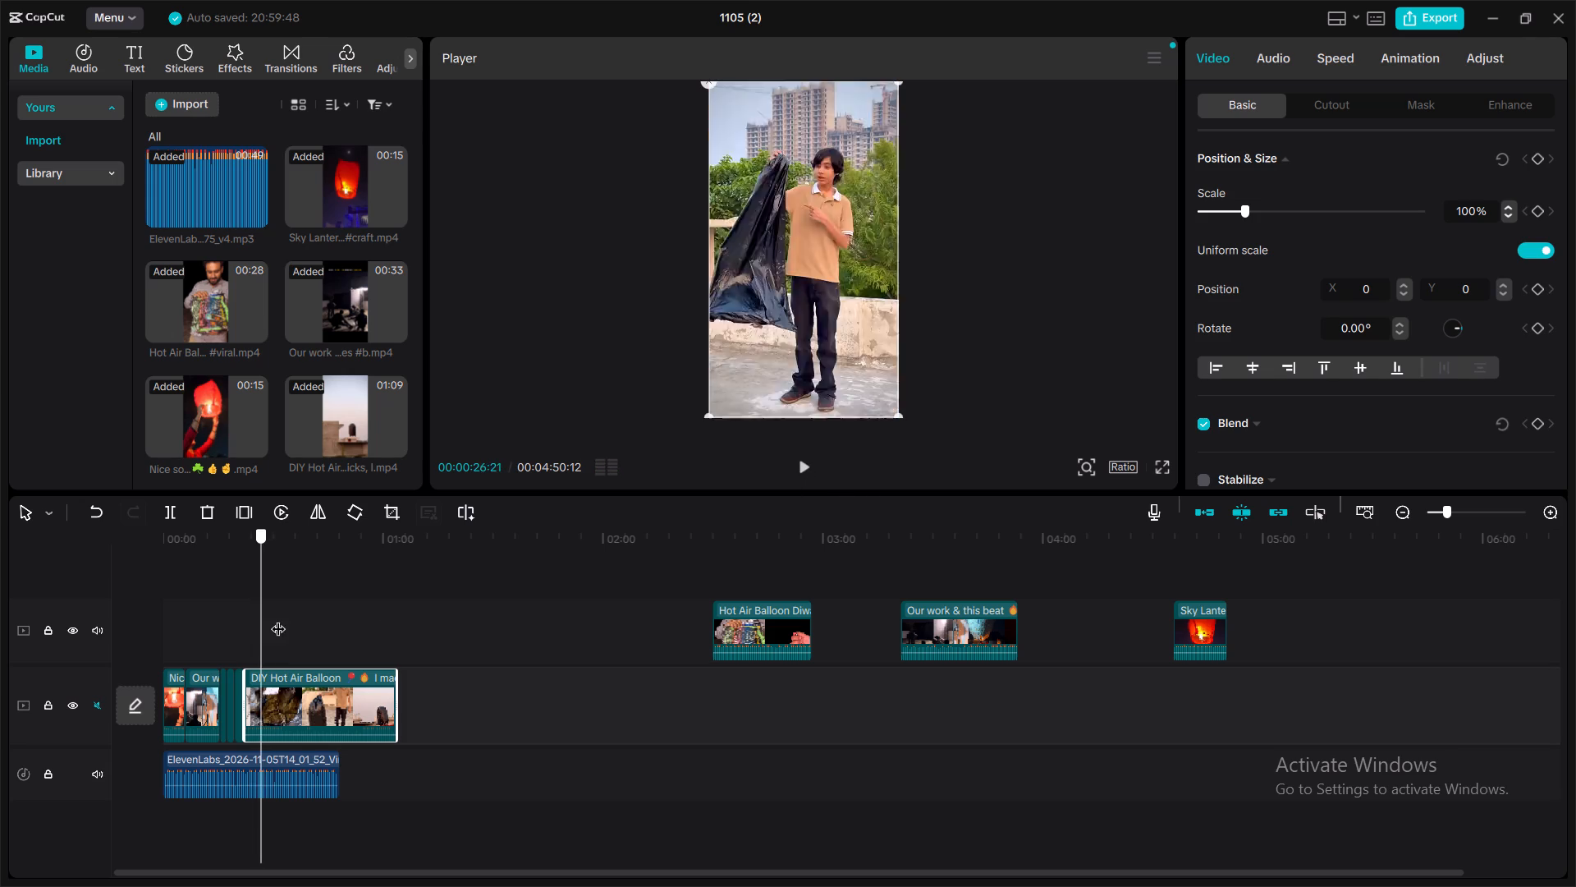
pyautogui.moveTo(278, 618); pyautogui.dragTo(274, 620)
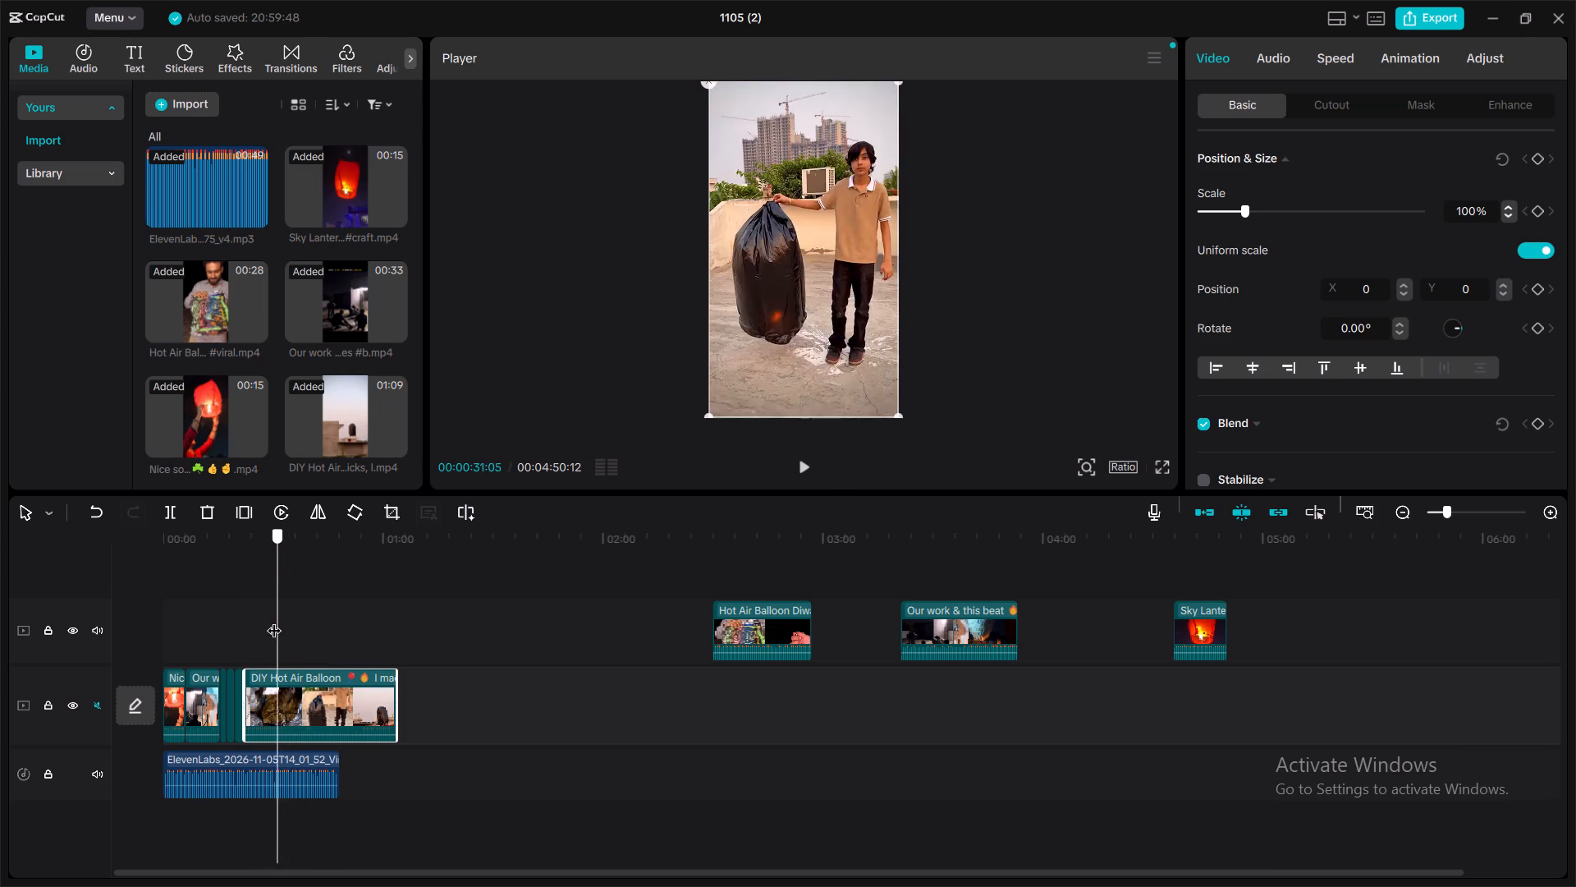
pyautogui.moveTo(274, 620); pyautogui.dragTo(255, 622)
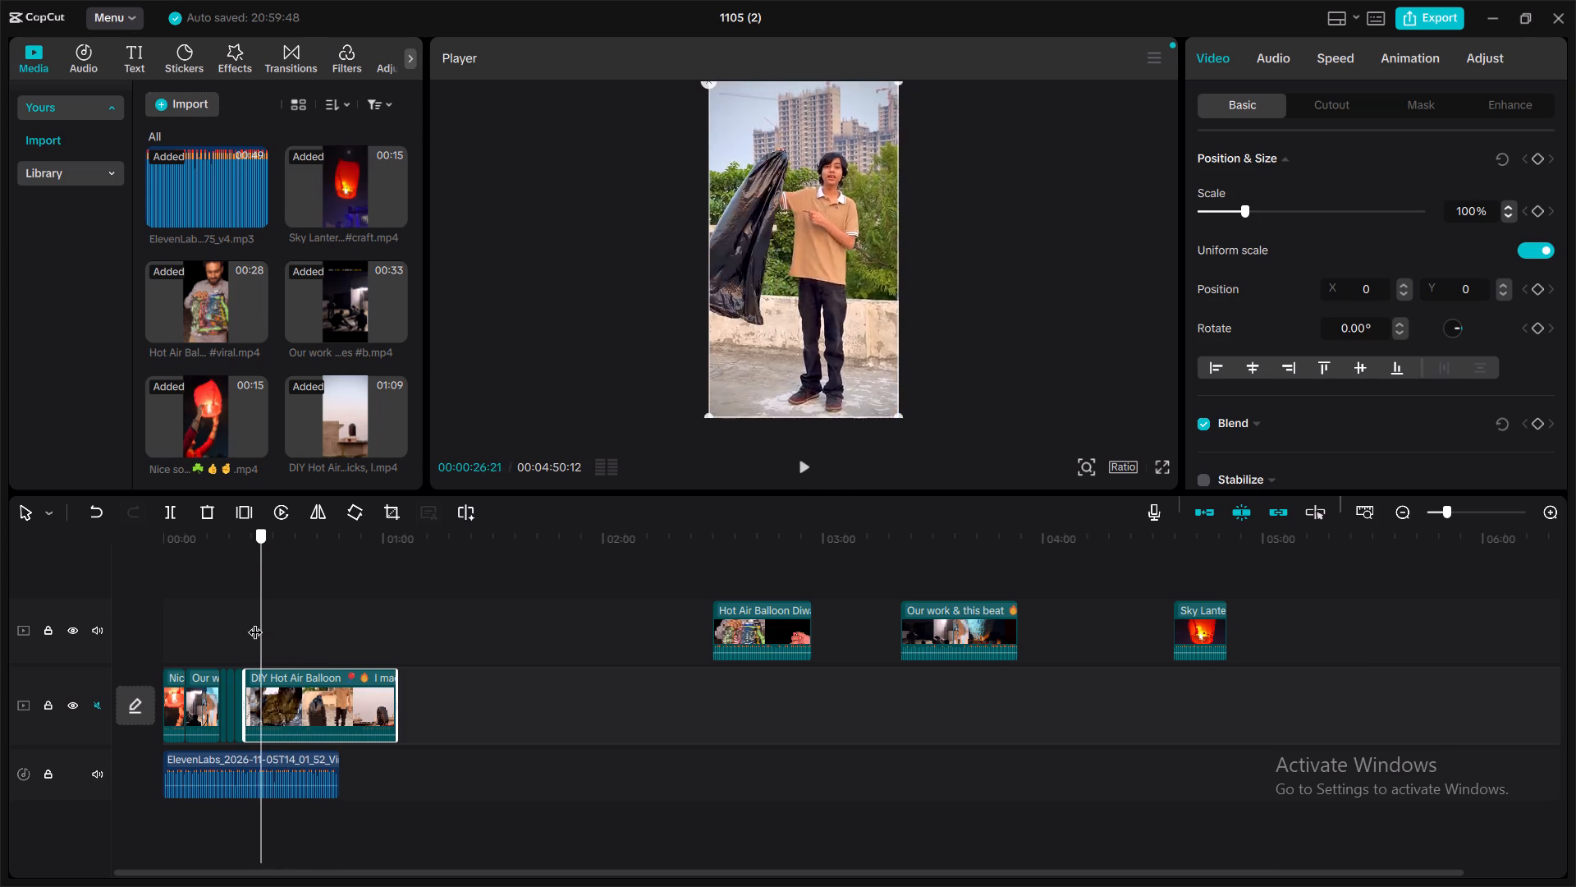
pyautogui.moveTo(255, 622); pyautogui.dragTo(254, 622)
pyautogui.click(804, 471)
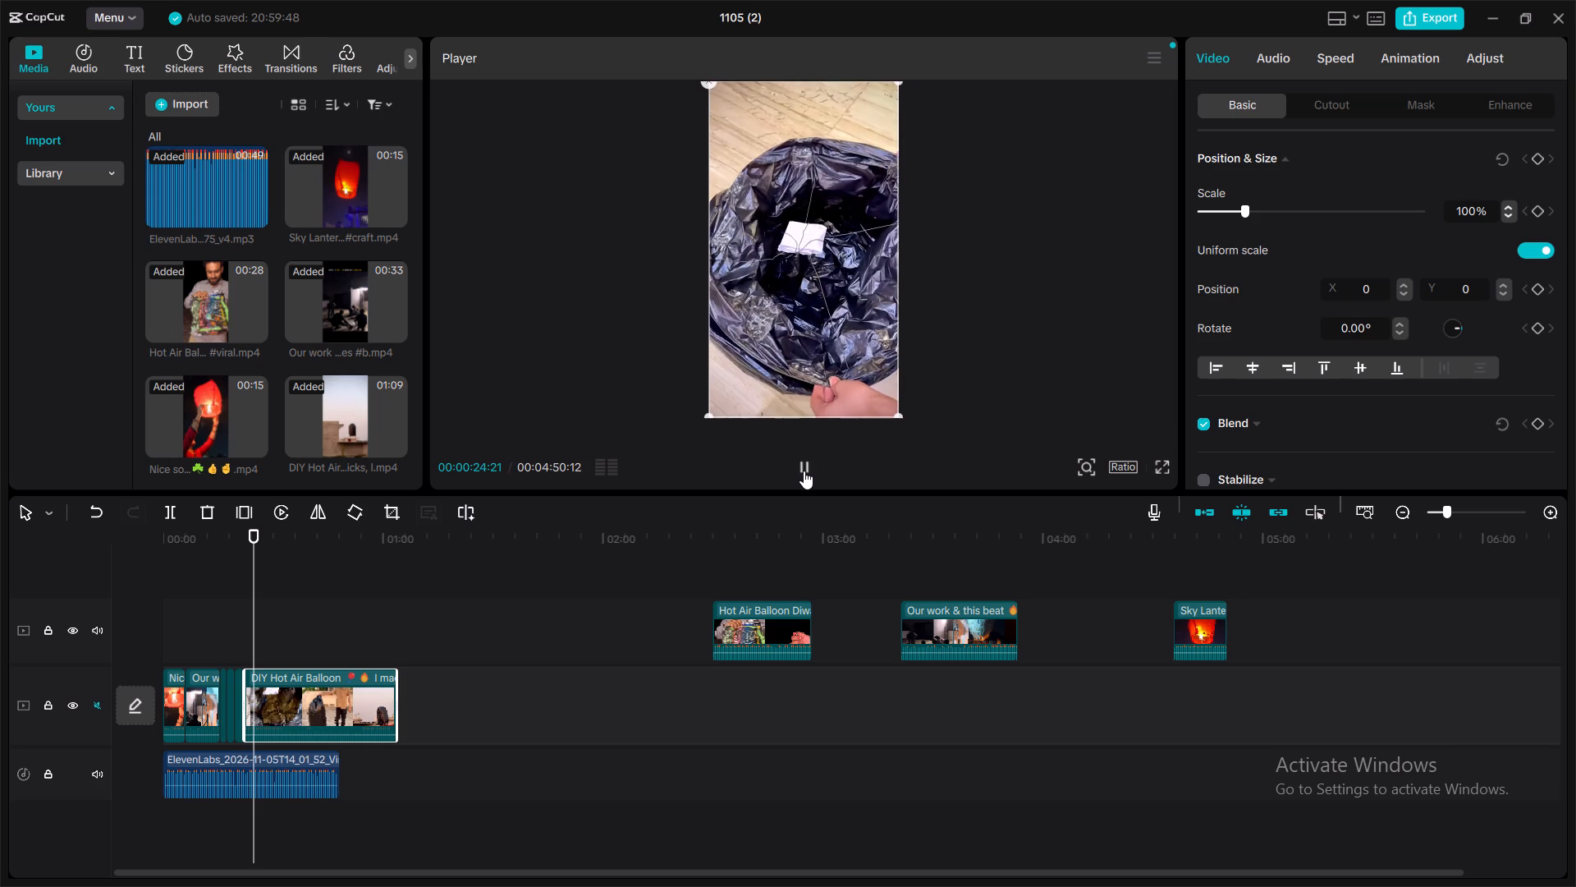
pyautogui.click(804, 471)
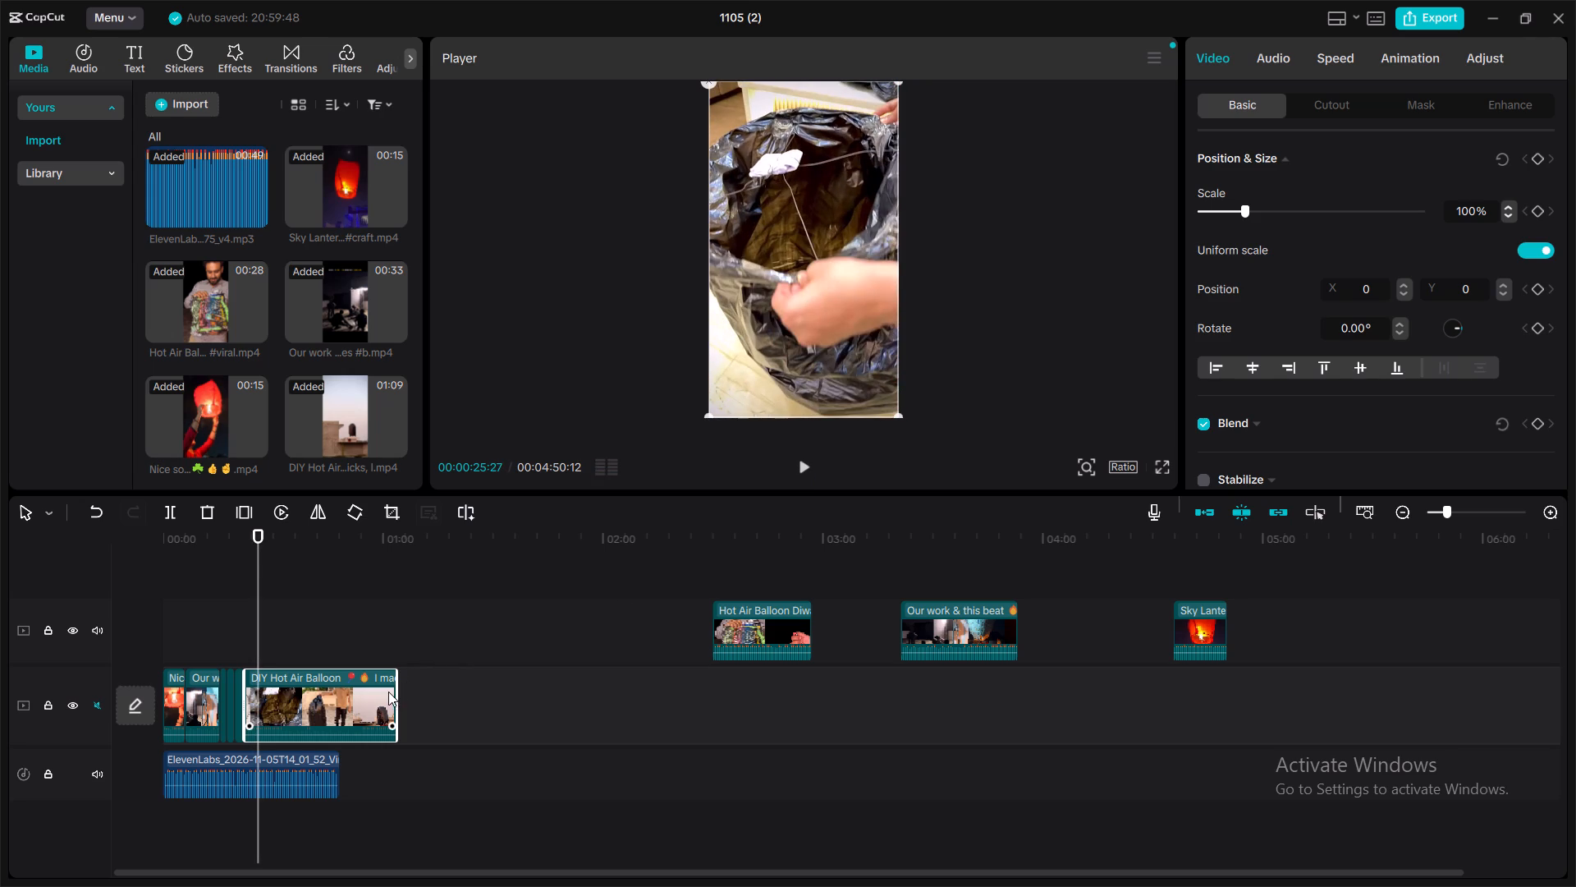
pyautogui.click(167, 513)
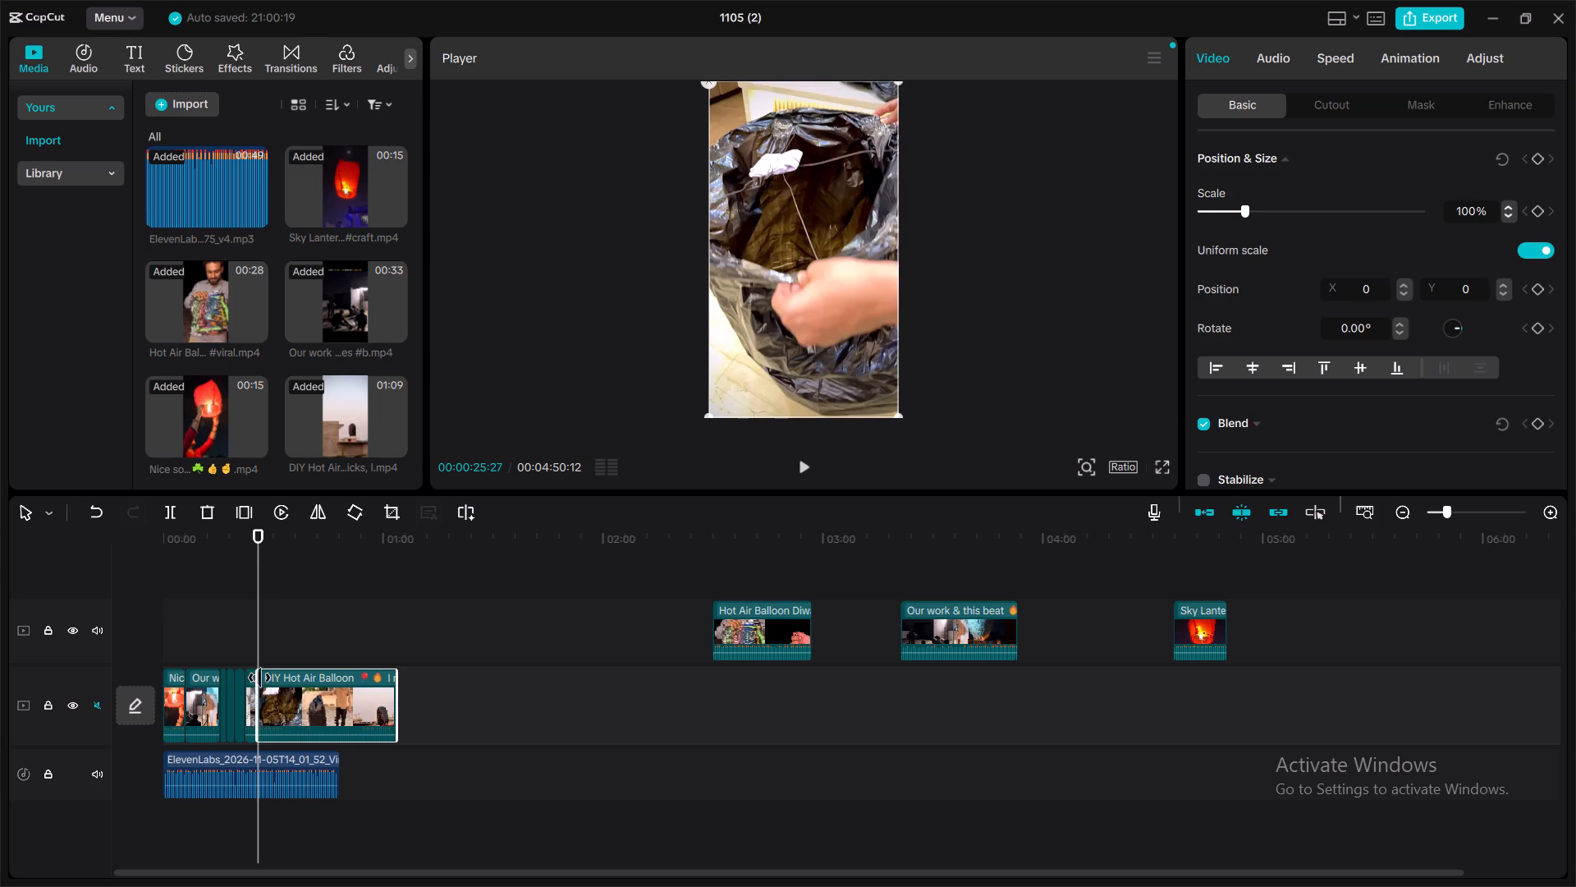
# Trim the start of the piece after the split so it opens on the boy crouching to light the paper under the bag.
pyautogui.moveTo(259, 678); pyautogui.dragTo(273, 678)
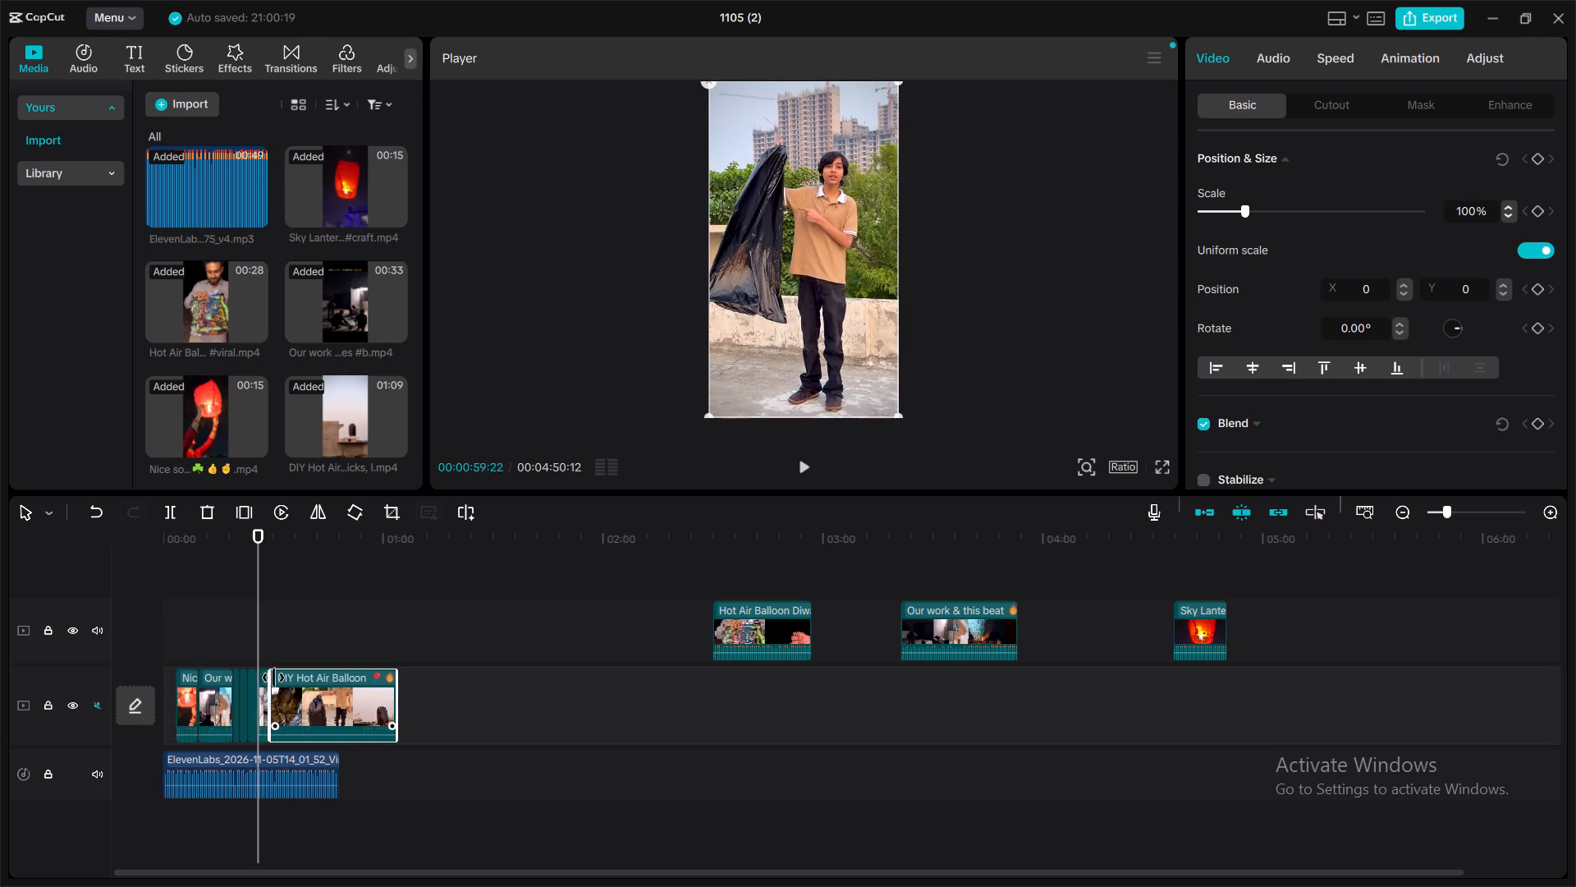
pyautogui.moveTo(273, 678); pyautogui.dragTo(279, 678)
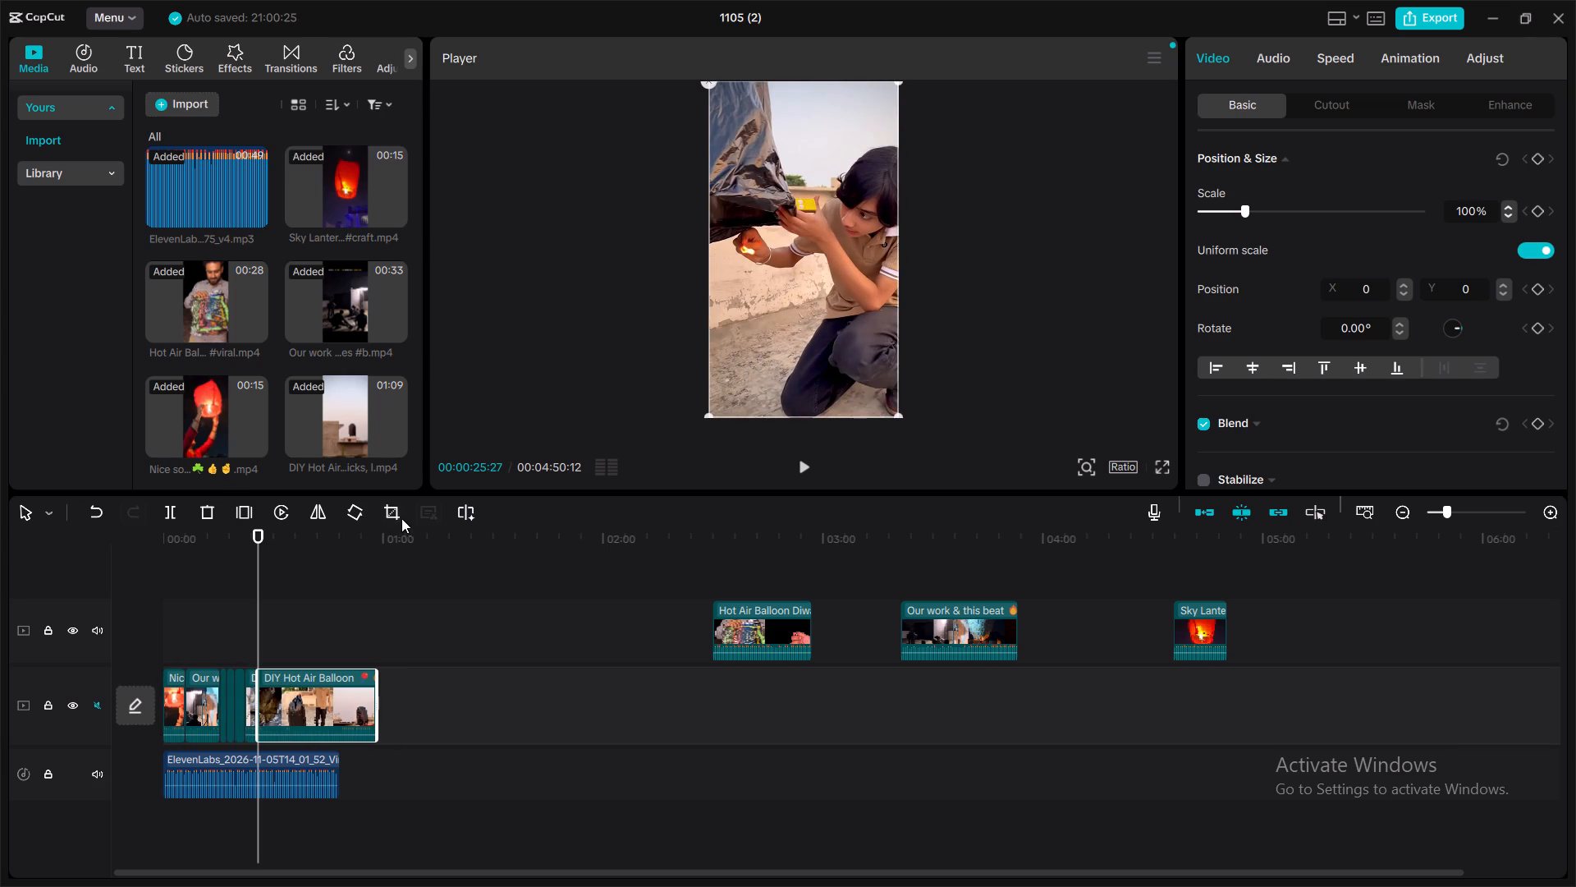
# Play the paper-lighting shot against the voiceover and trim its start slightly further, to the hand reaching the paper under the bag.
pyautogui.click(800, 464)
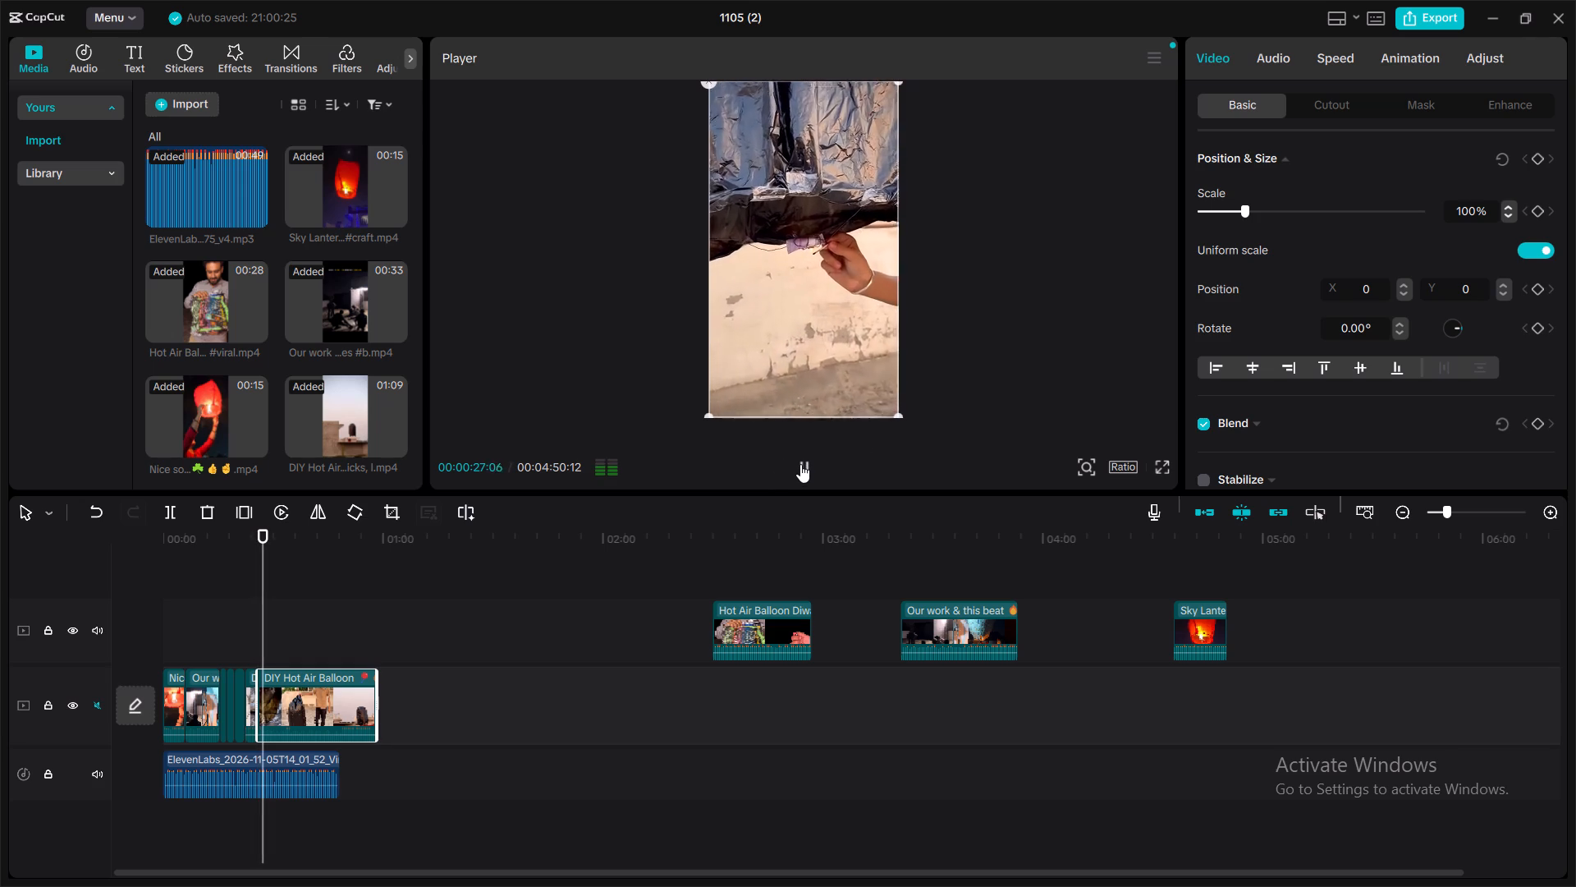
pyautogui.click(800, 464)
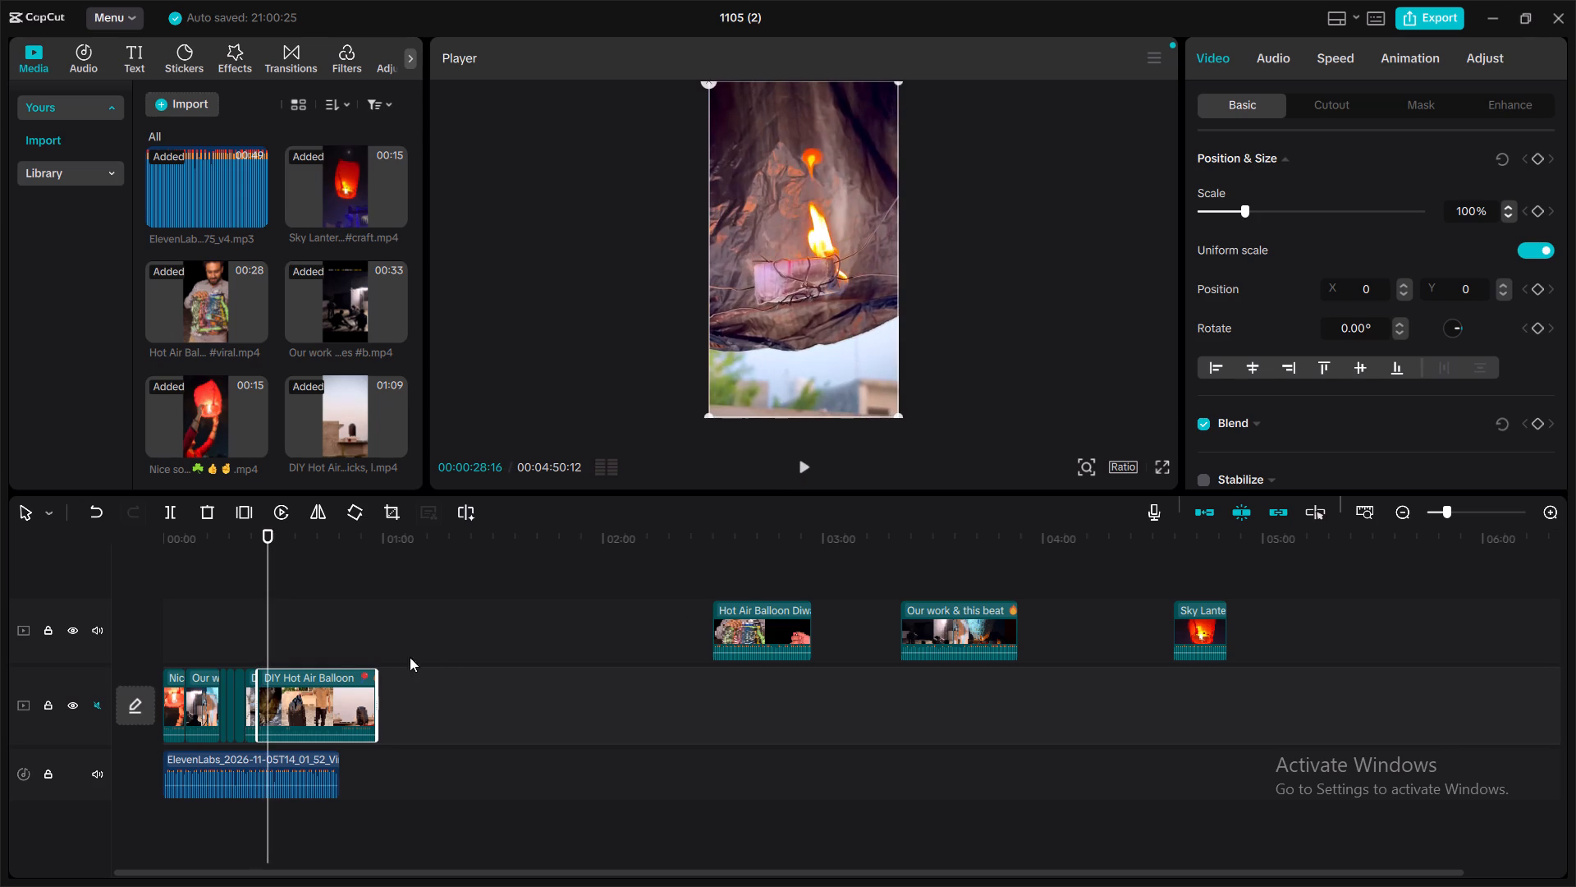
pyautogui.click(259, 689)
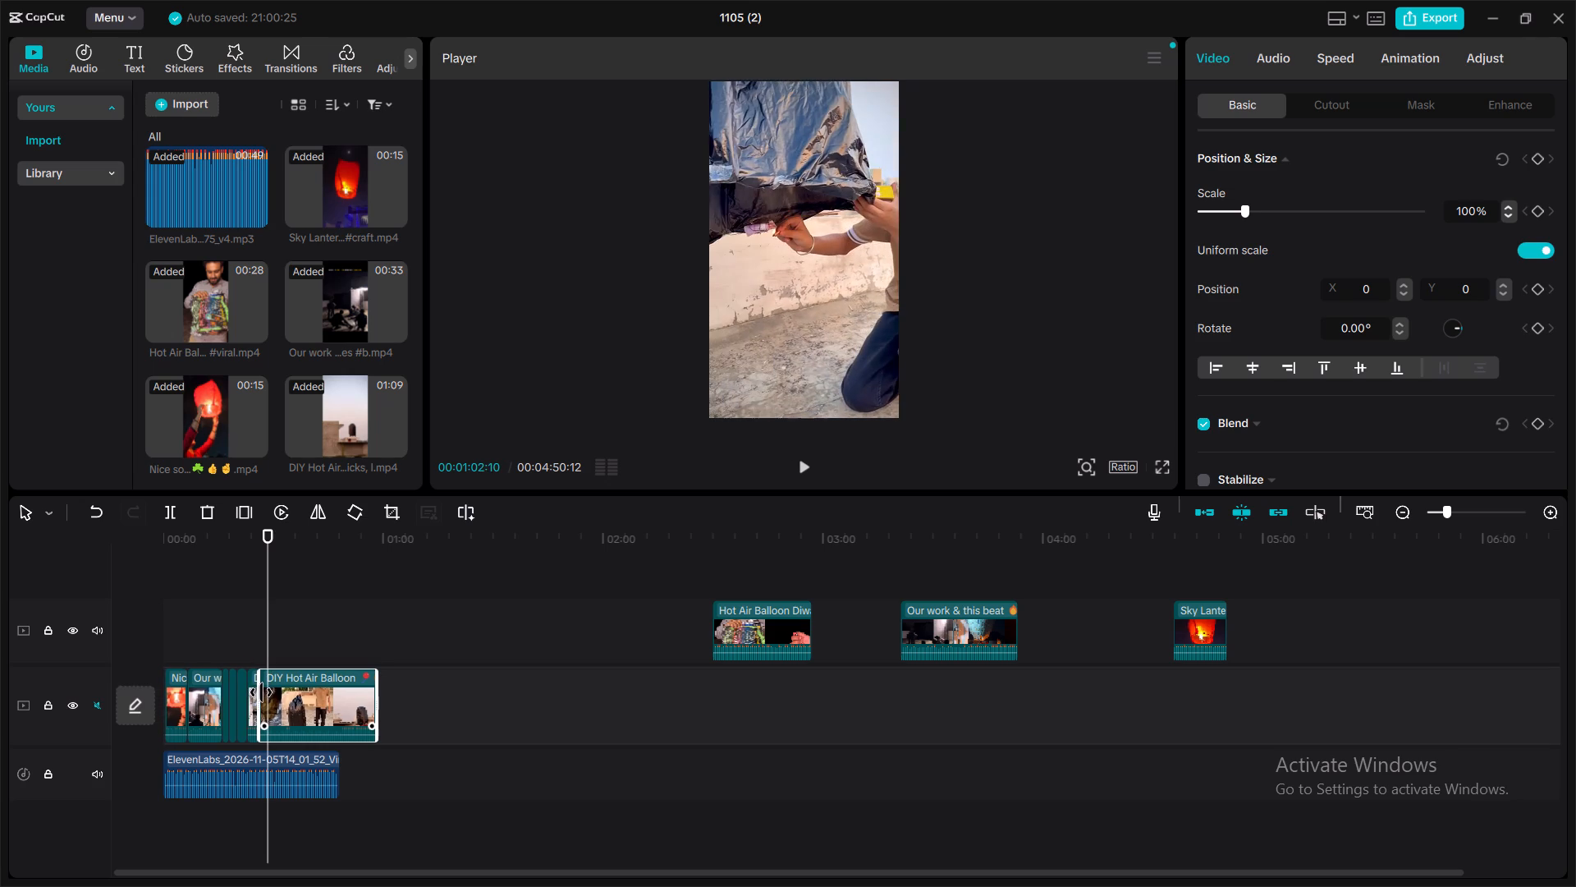
pyautogui.click(256, 655)
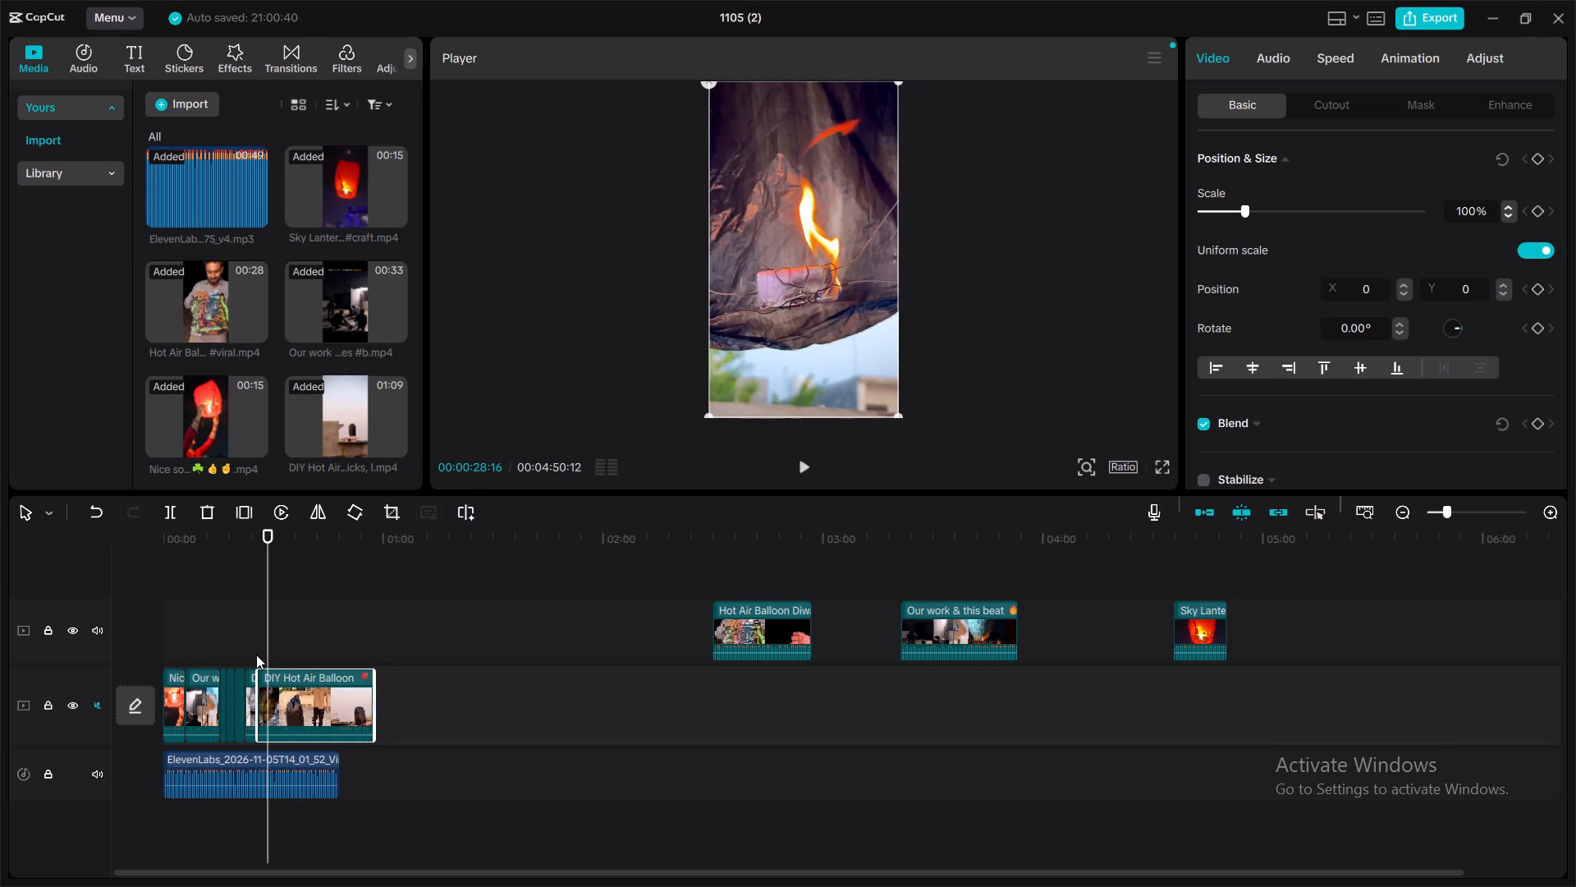
# Play the rest of the DIY Hot Air Balloon footage from 00:28:16 to about 00:47 to check it against the voiceover.
pyautogui.click(812, 464)
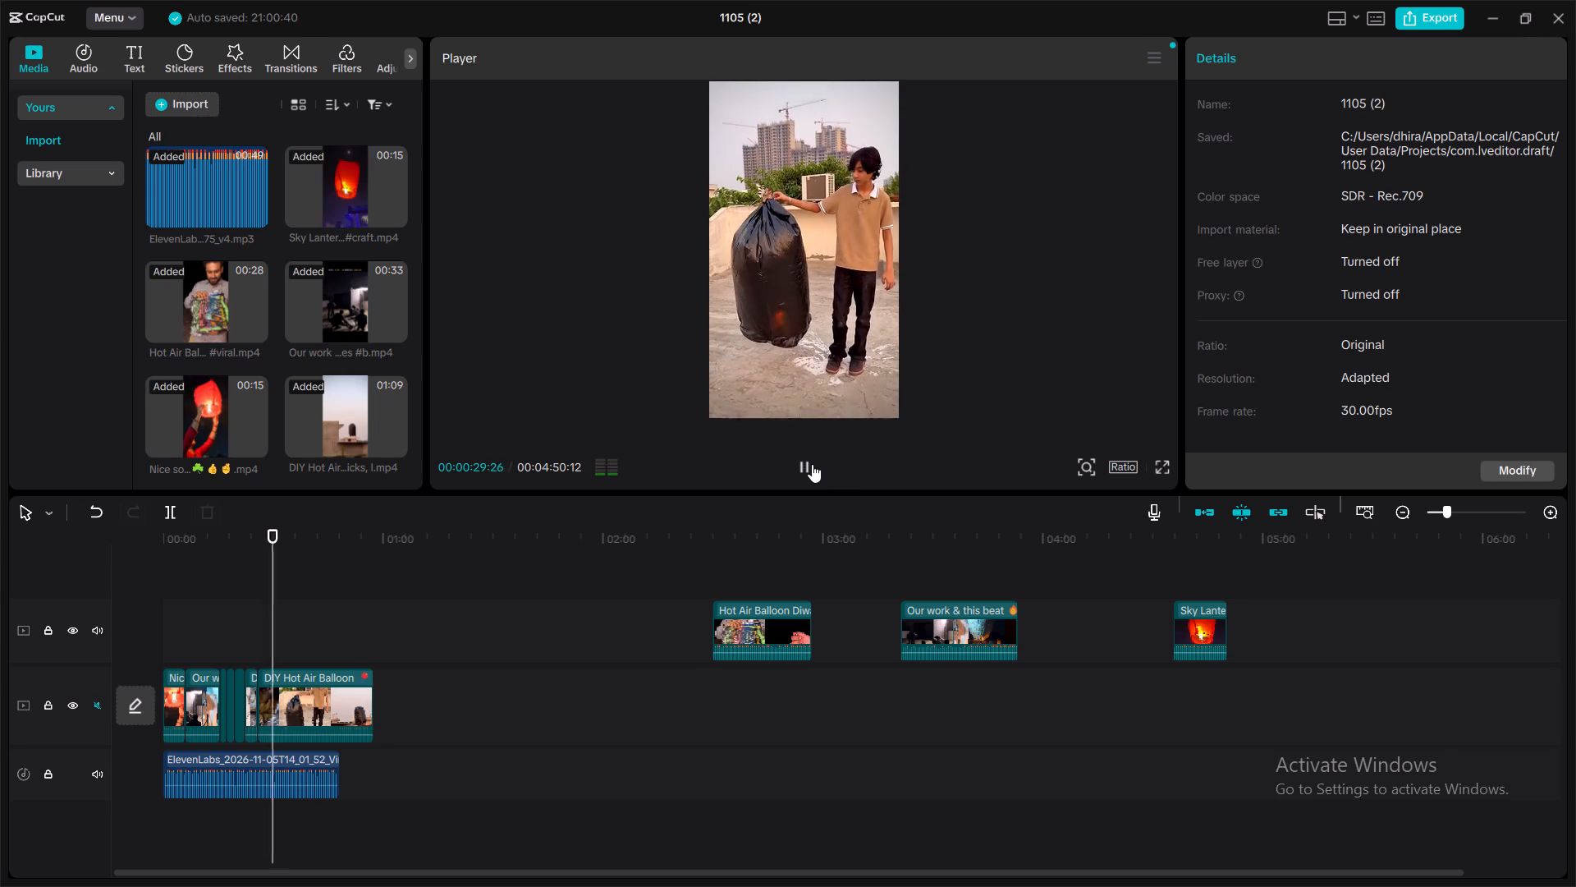
pyautogui.click(812, 464)
pyautogui.click(812, 464)
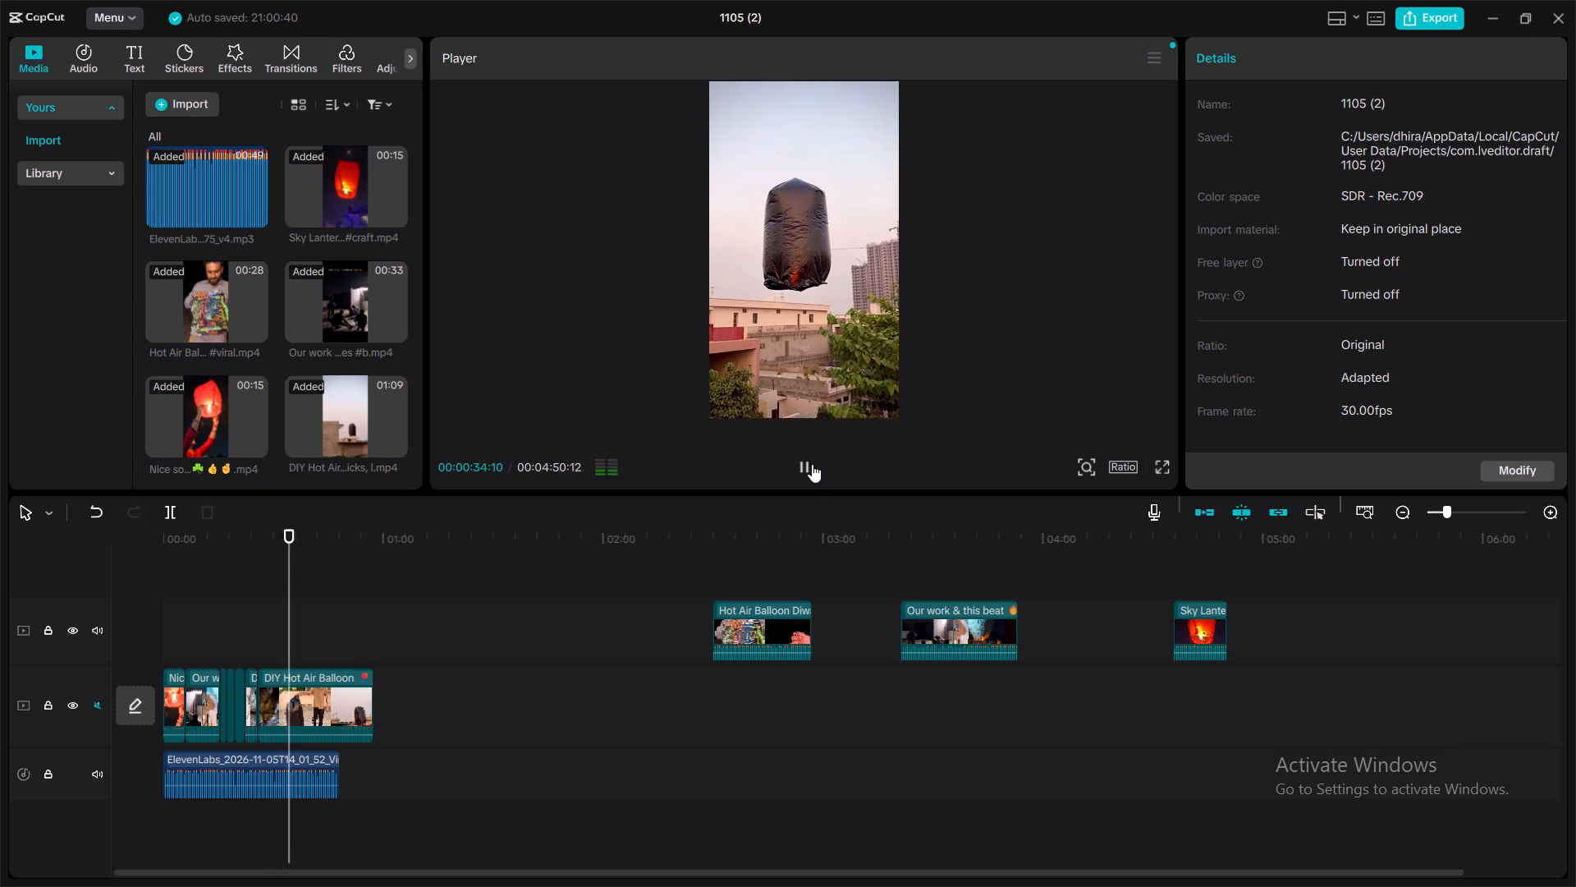
pyautogui.click(812, 464)
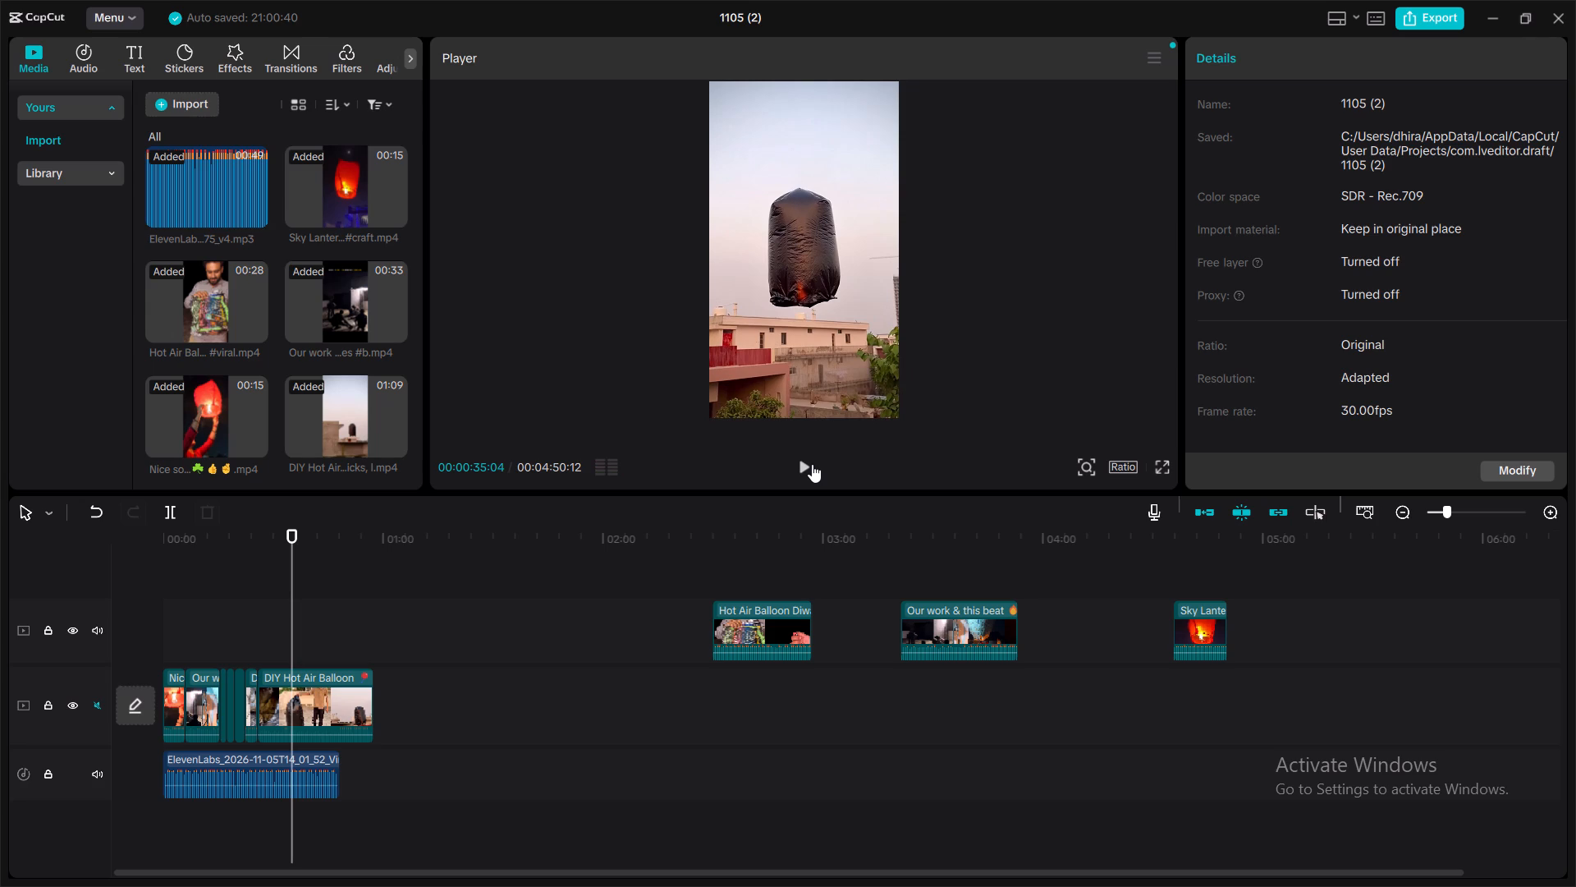
pyautogui.click(812, 464)
pyautogui.click(812, 464)
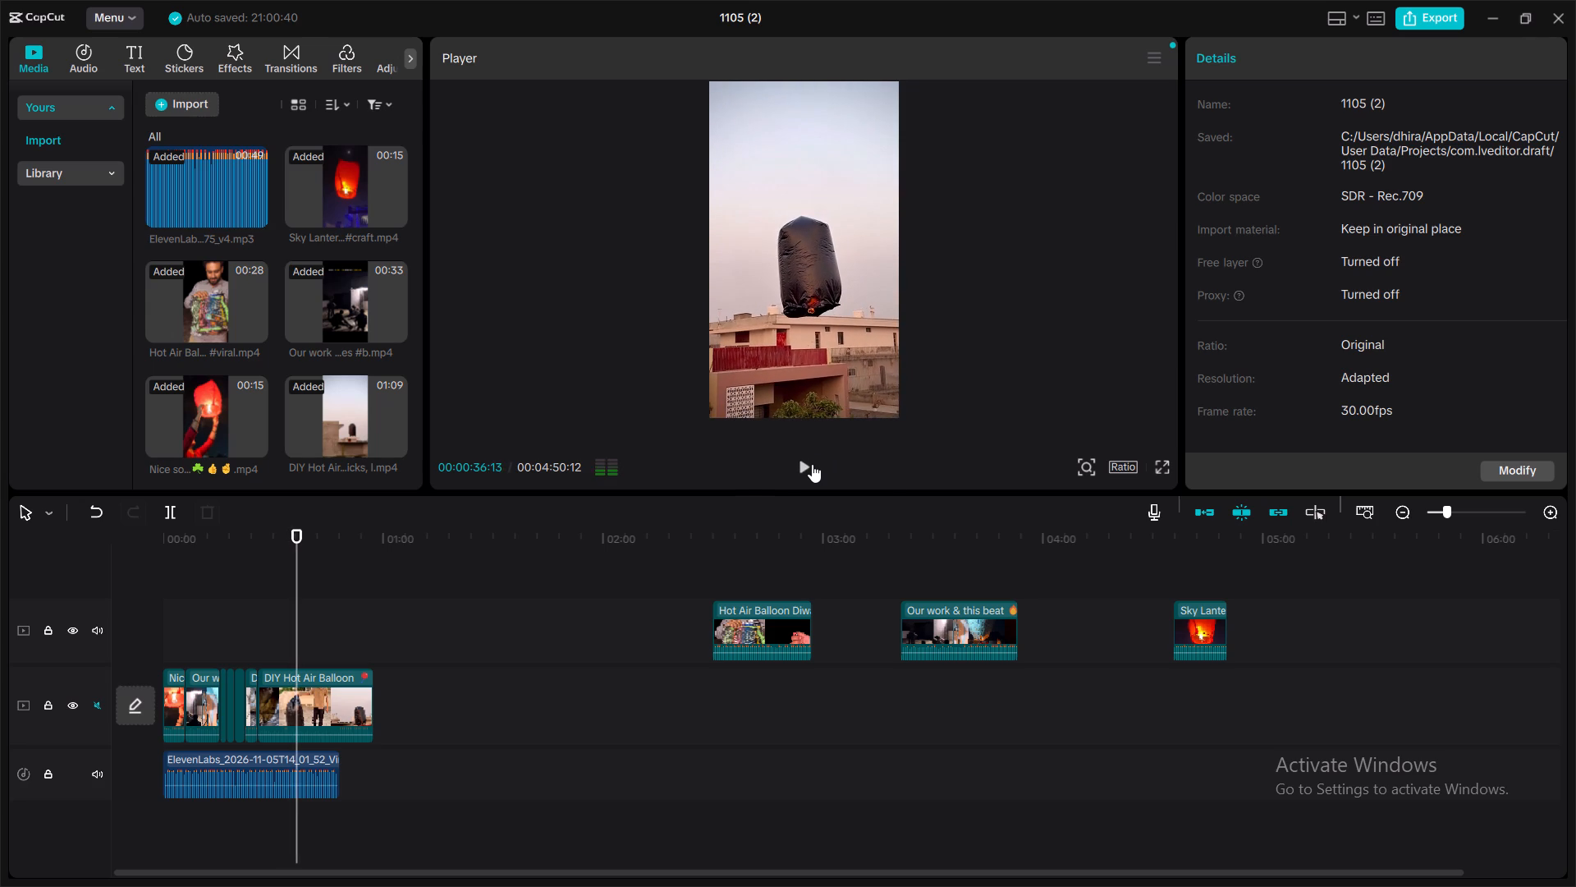
pyautogui.click(812, 464)
pyautogui.click(812, 464)
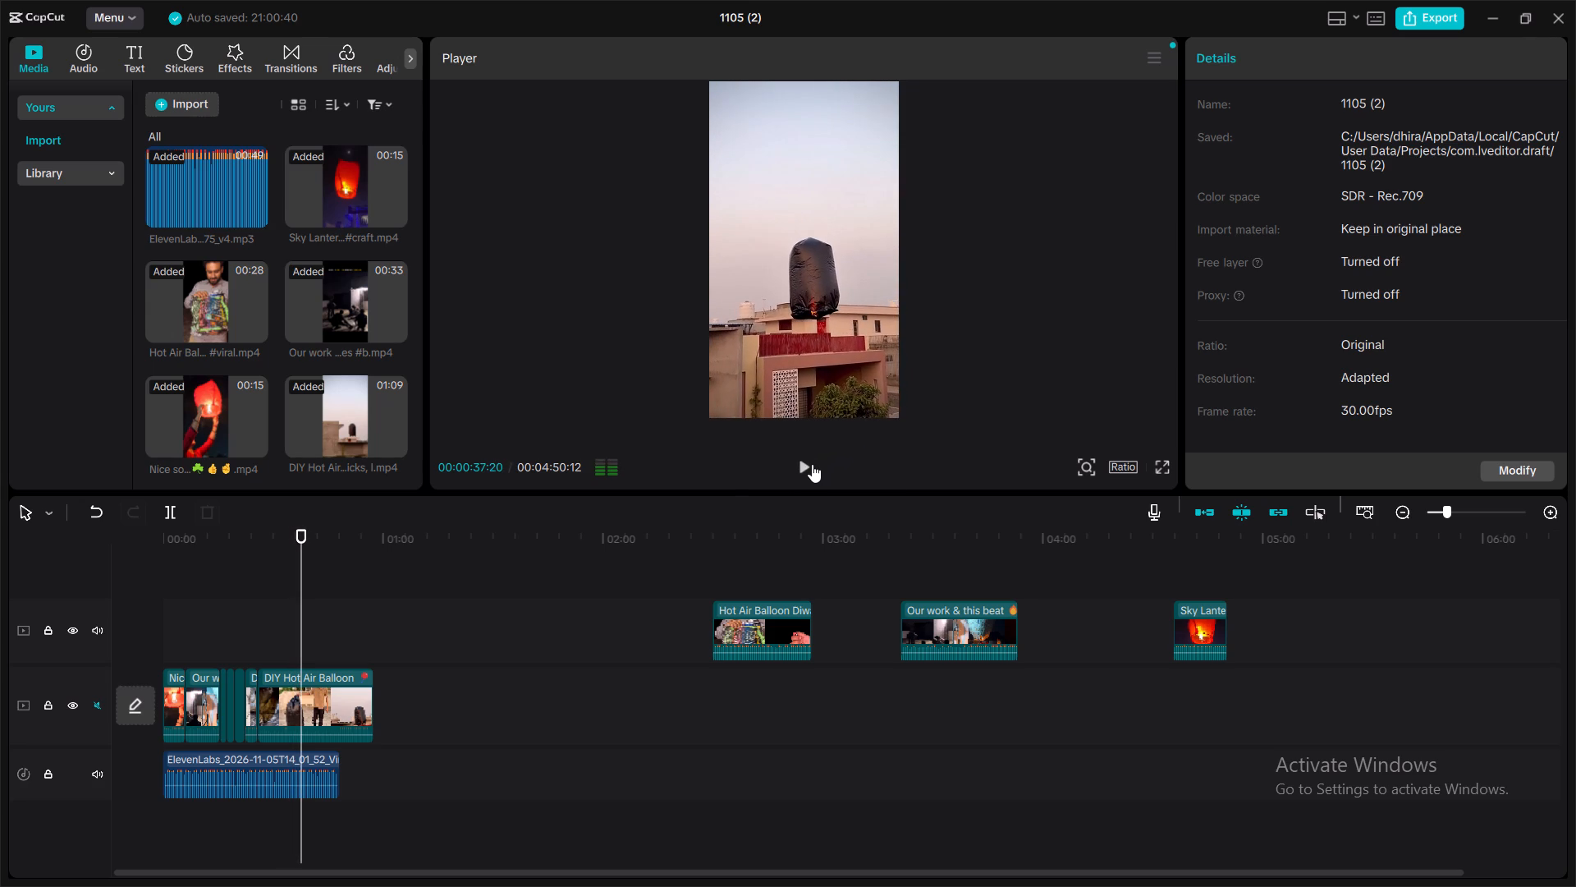
pyautogui.click(812, 464)
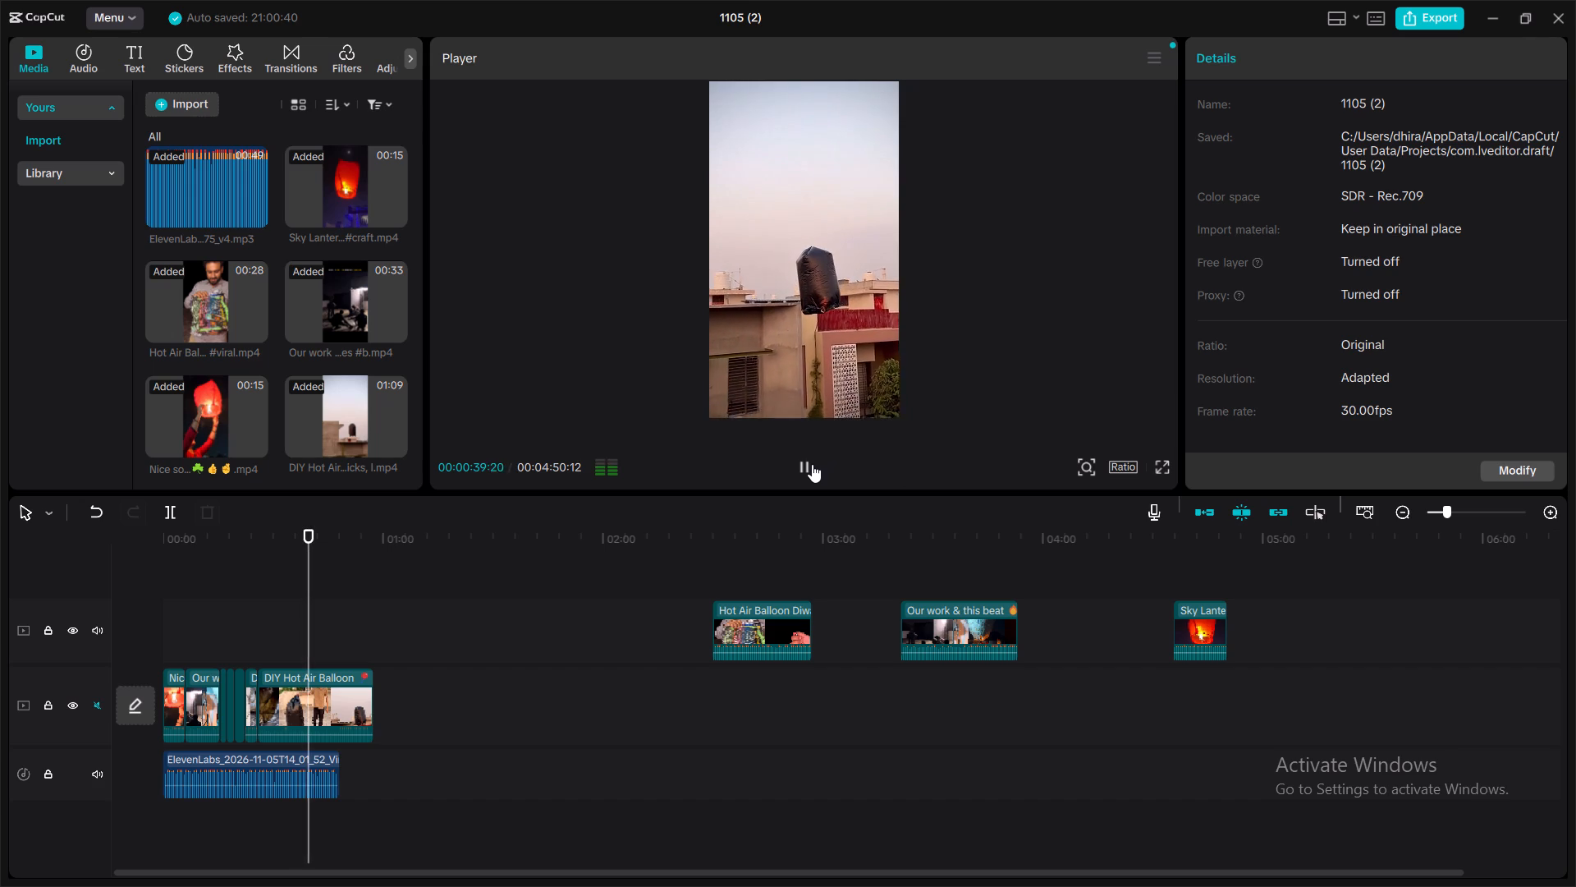
pyautogui.click(812, 464)
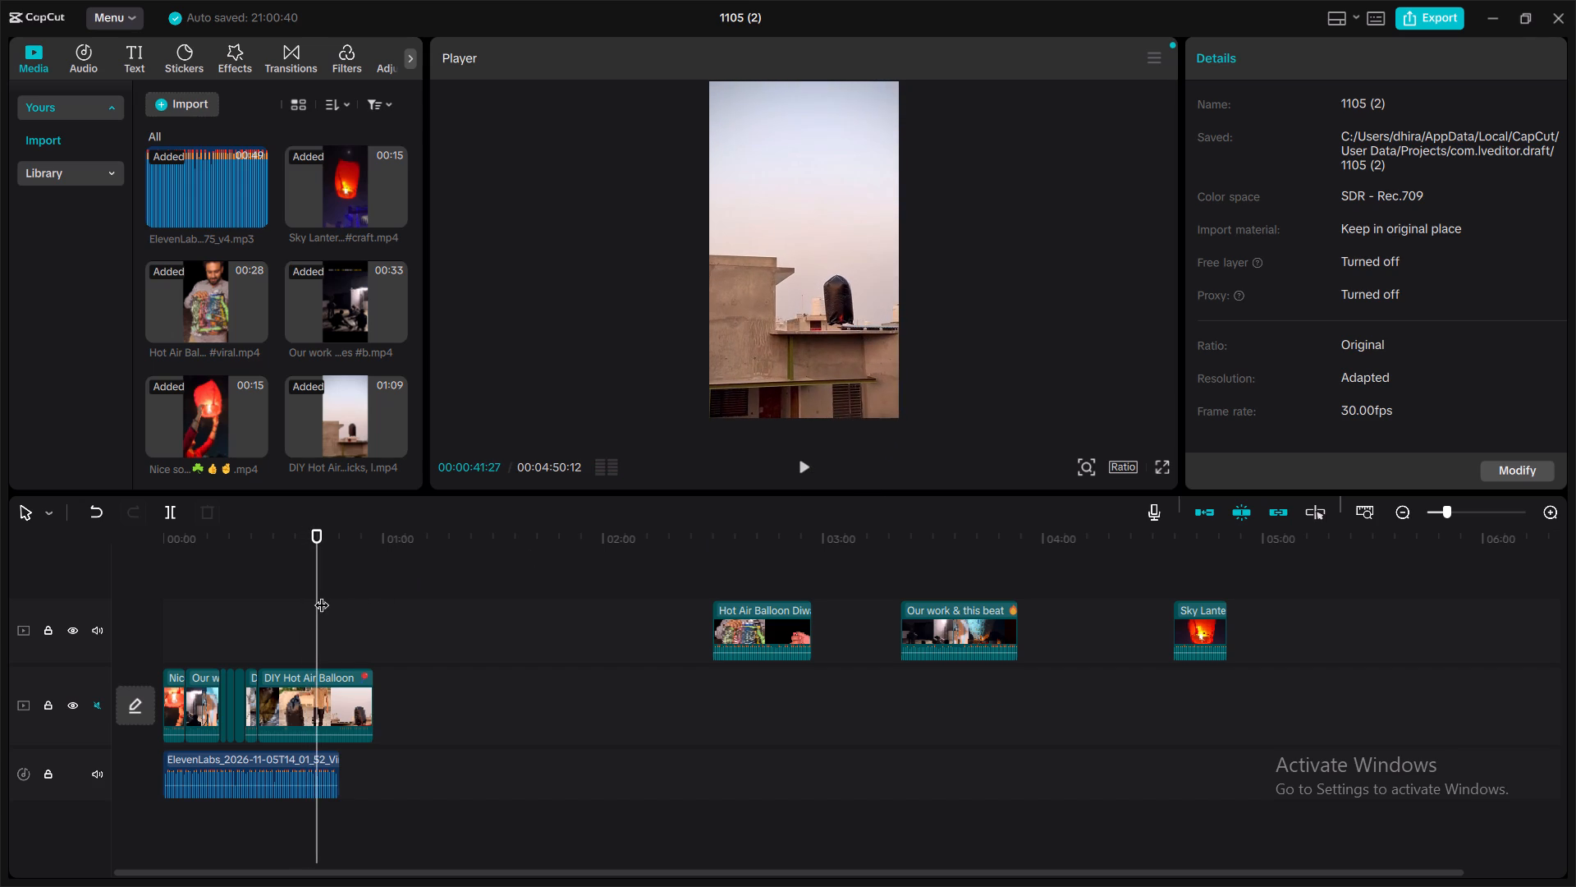
pyautogui.click(804, 461)
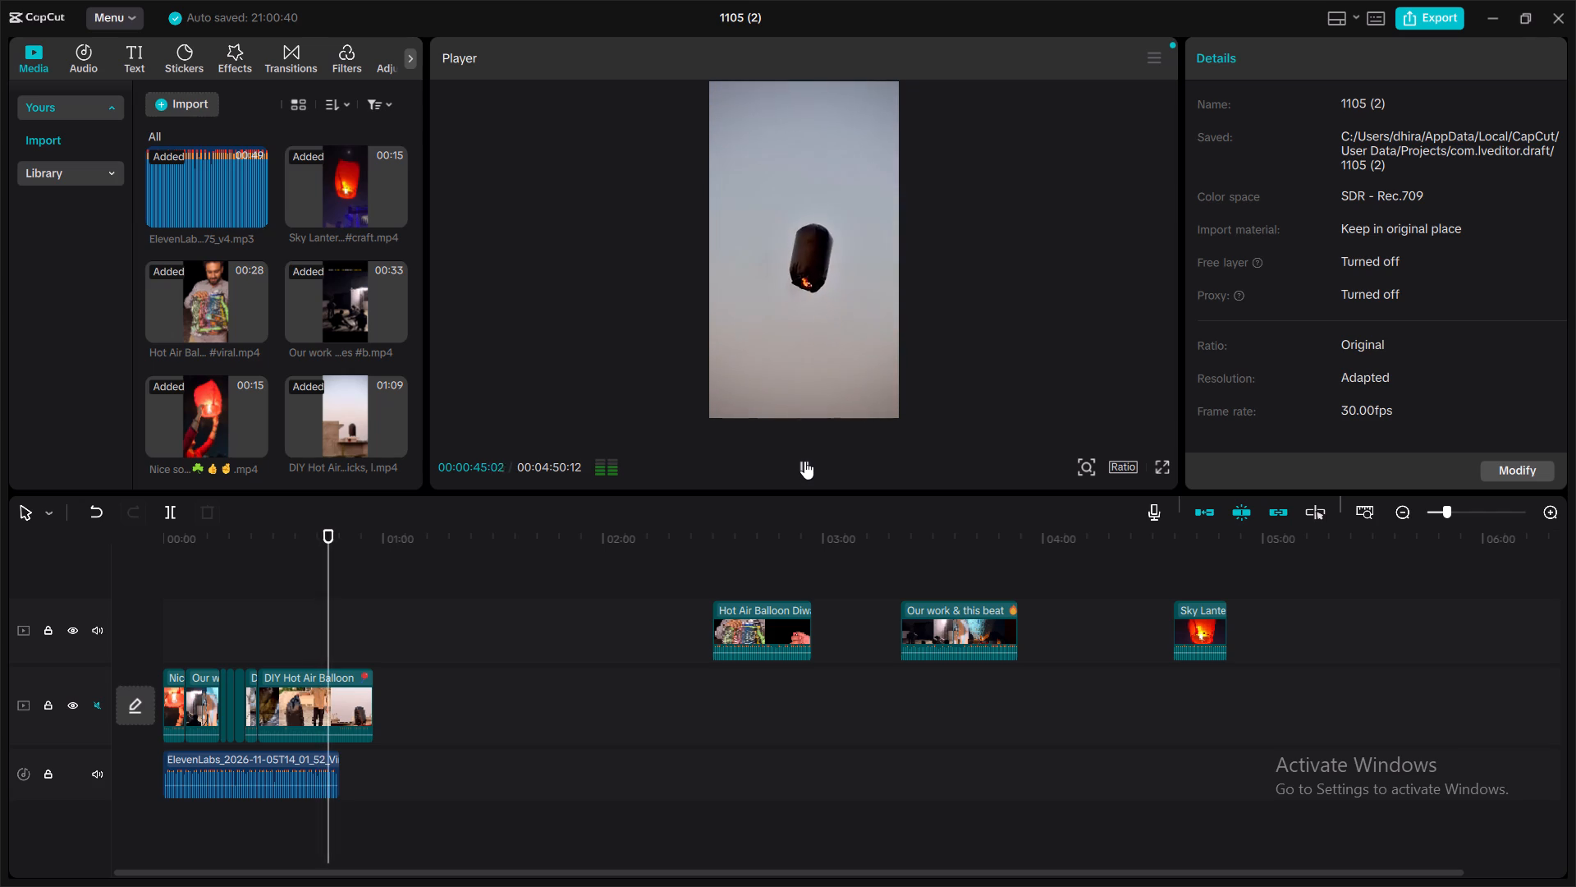
pyautogui.moveTo(804, 461); pyautogui.dragTo(1178, 565)
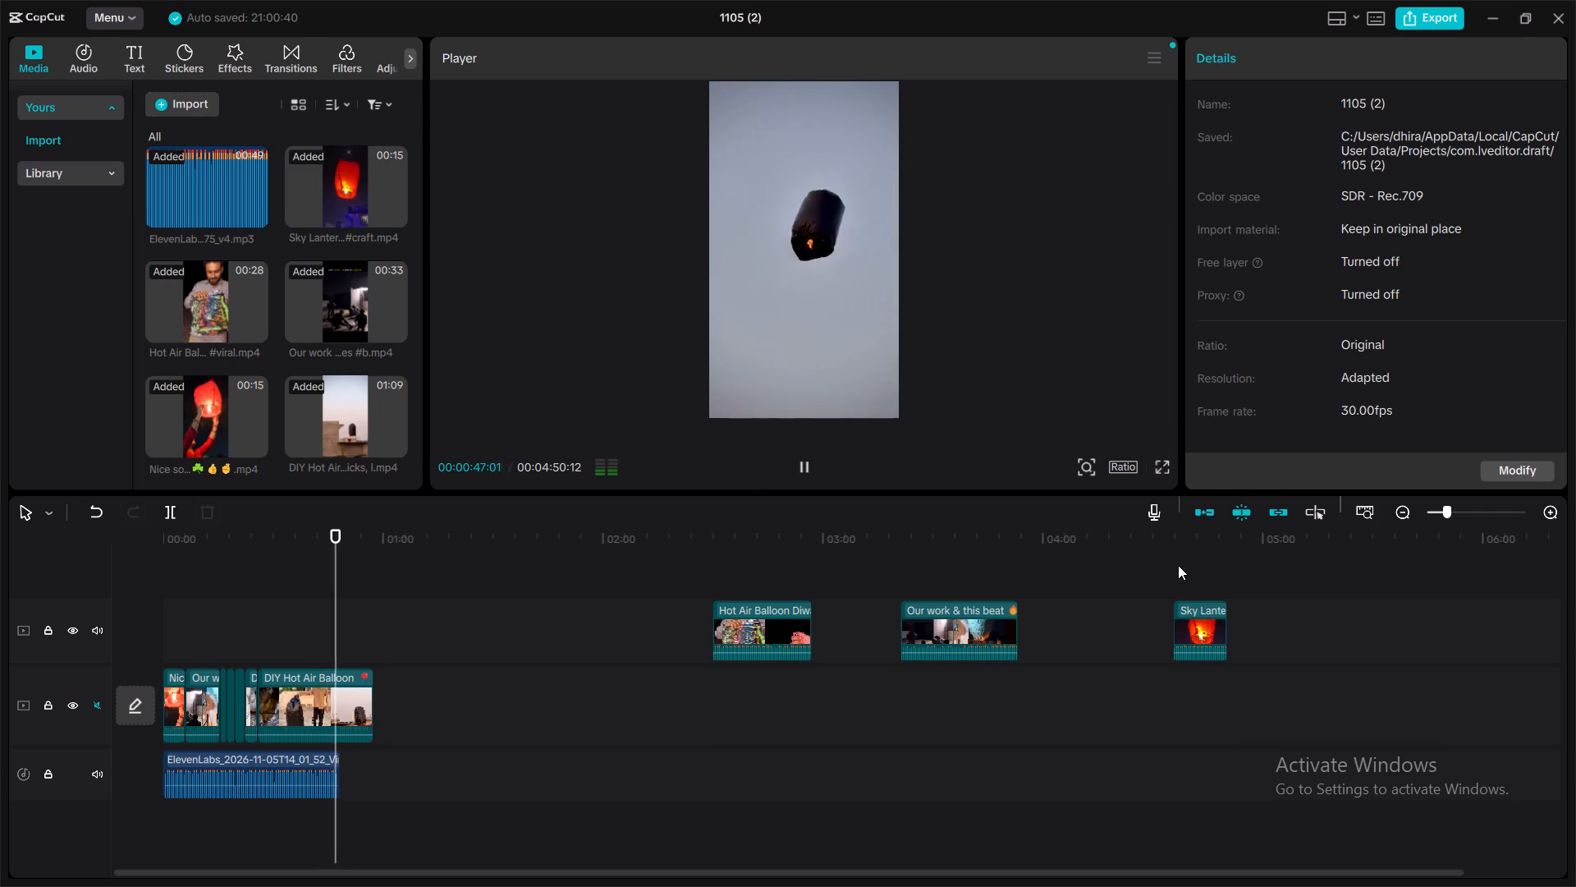
# Scrub through the Sky Lantern clip on the upper track to examine its floating-lantern footage.
pyautogui.click(1217, 549)
pyautogui.moveTo(1217, 549); pyautogui.dragTo(1200, 549)
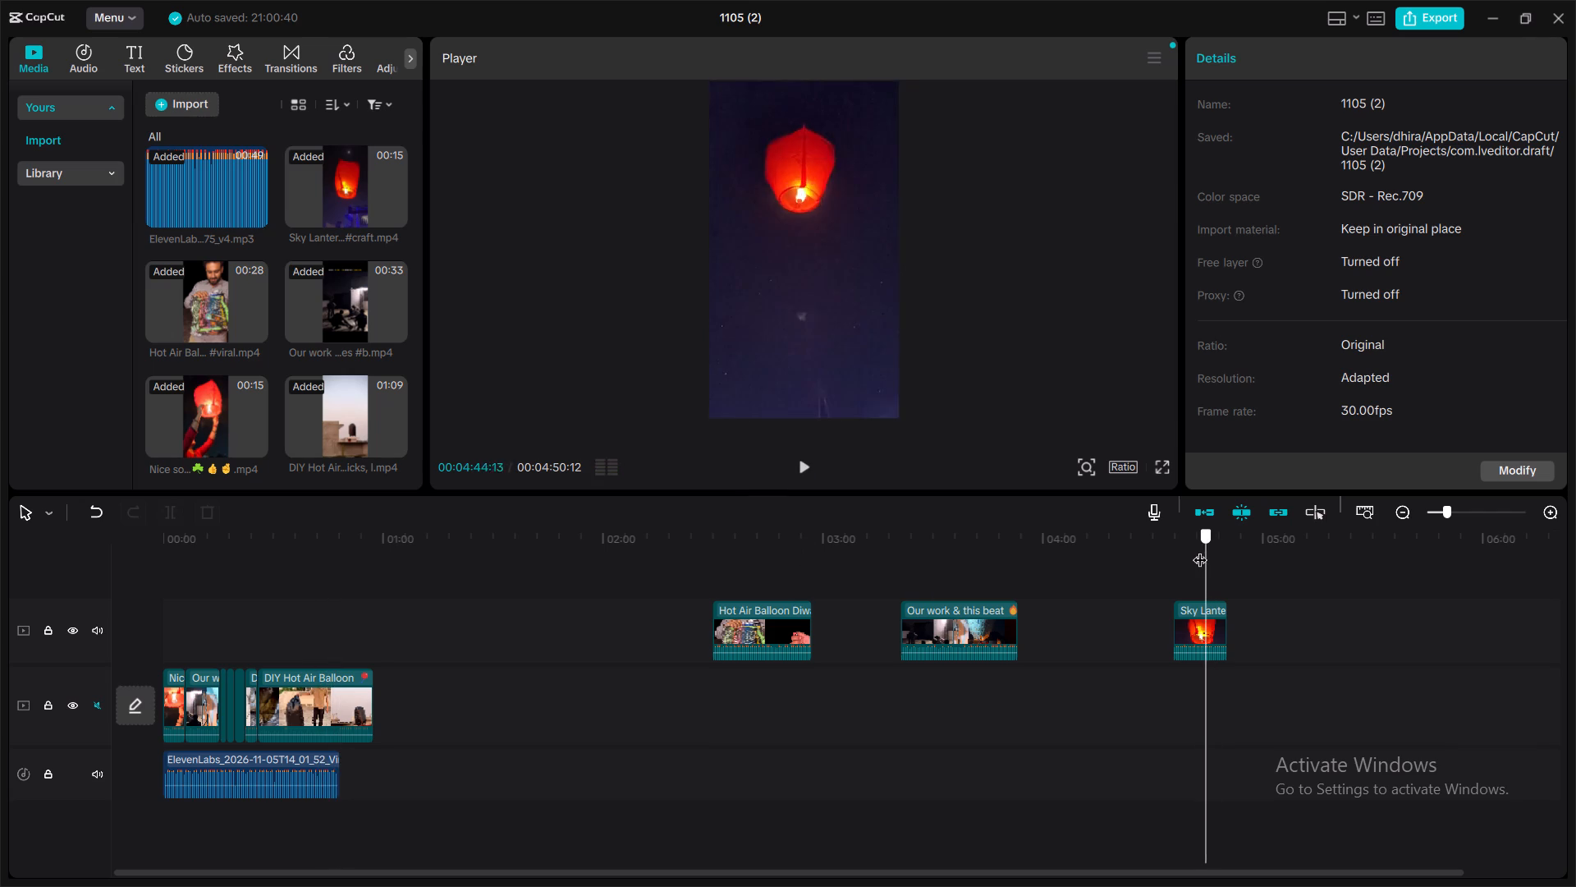
pyautogui.moveTo(1200, 549); pyautogui.dragTo(1176, 554)
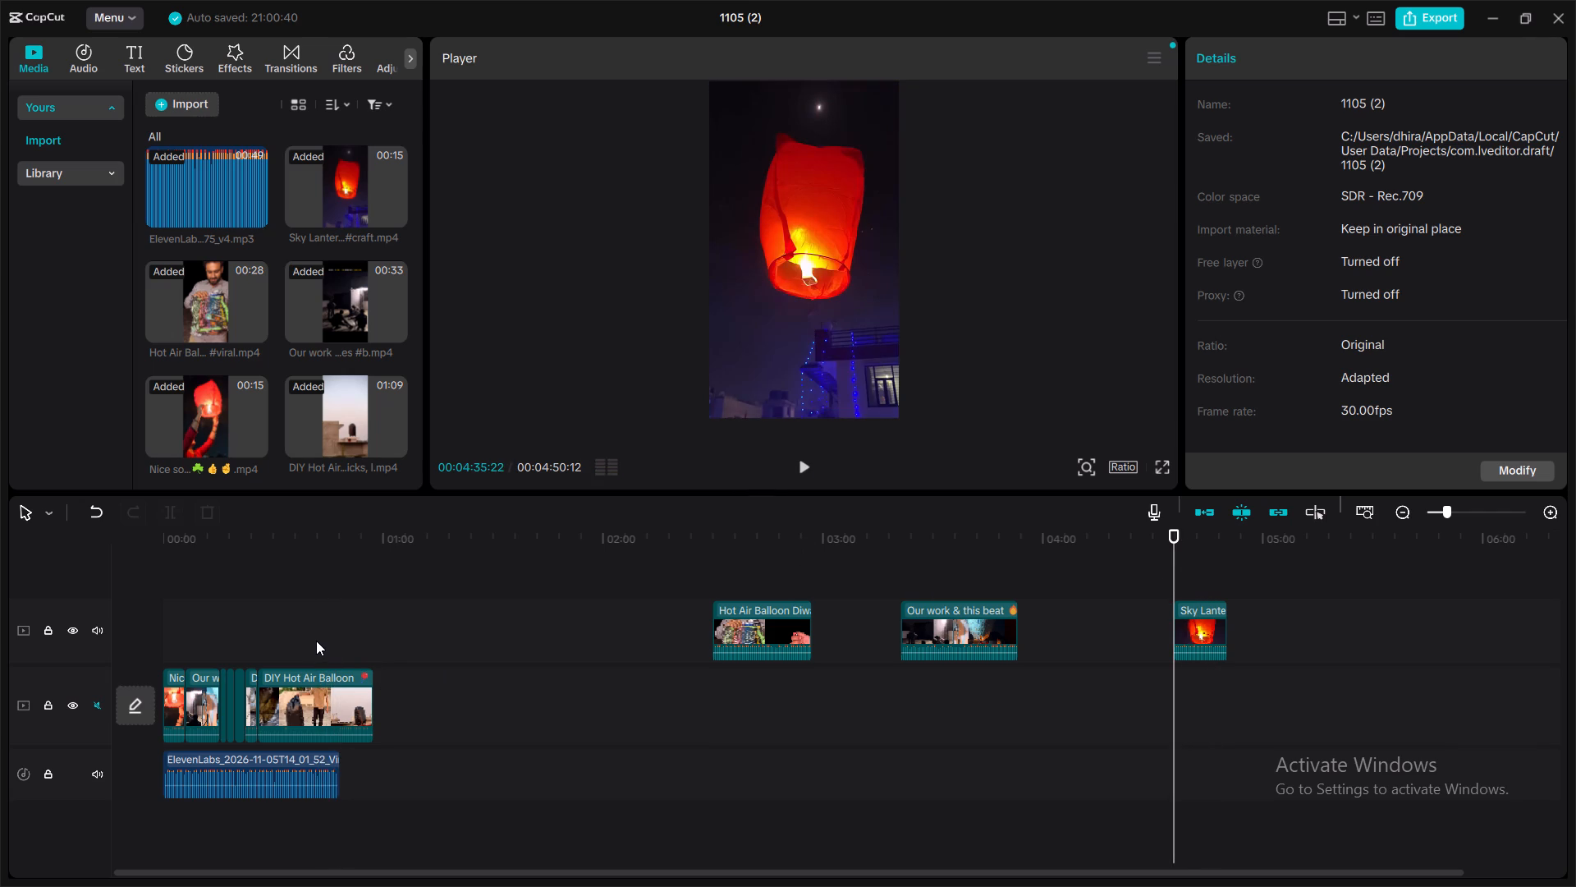
# Play the balloon-release footage against the voiceover and split the DIY Hot Air Balloon clip at 00:34:24, just after the boy lets go.
pyautogui.click(316, 641)
pyautogui.moveTo(316, 641); pyautogui.dragTo(289, 638)
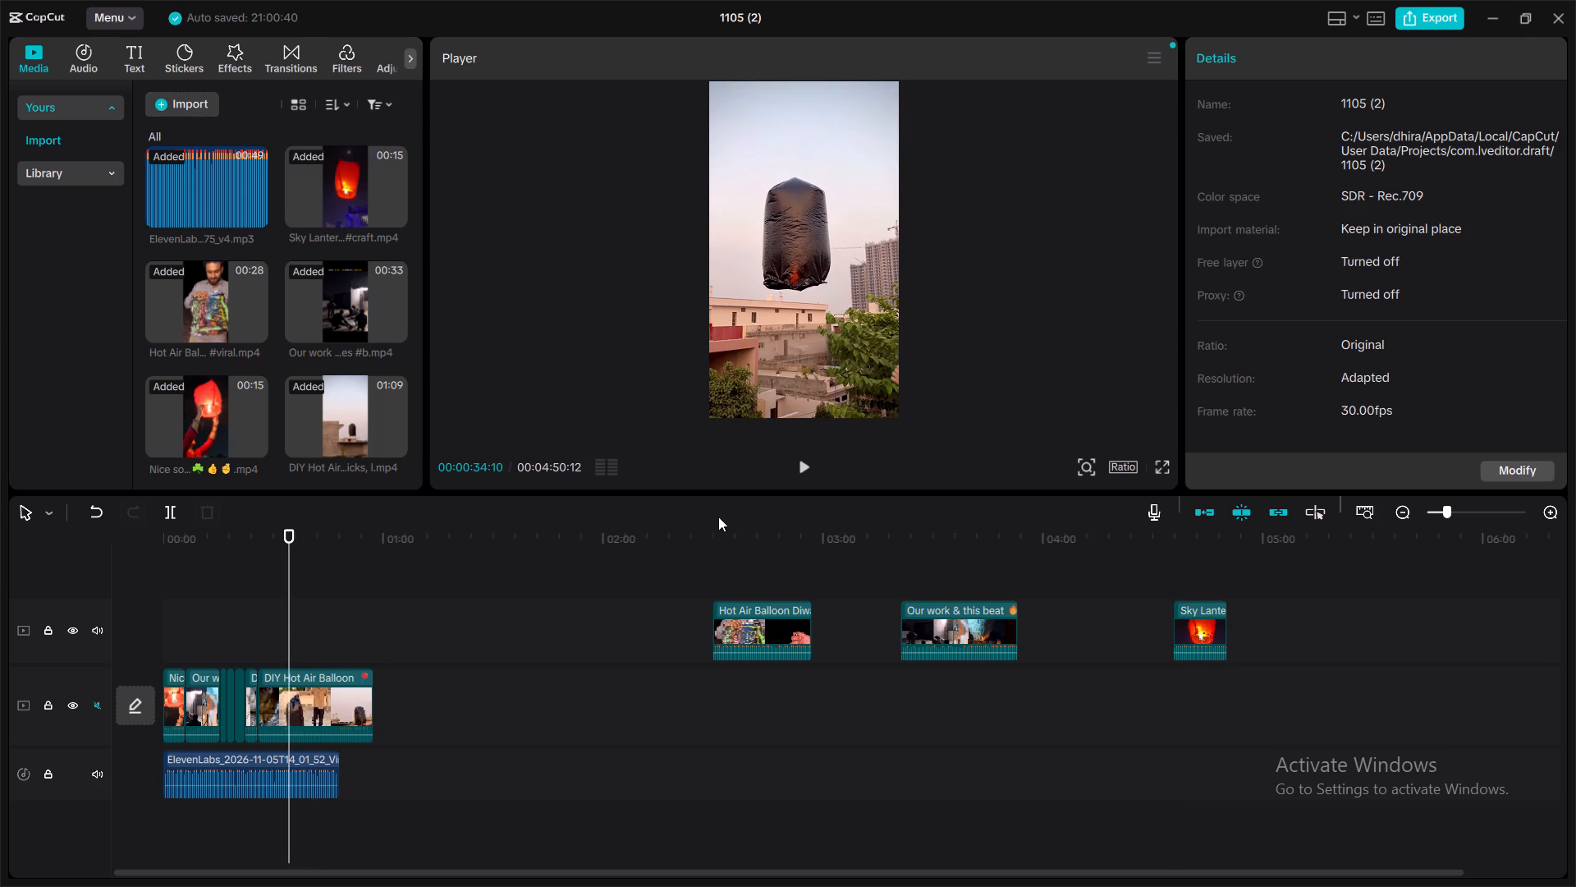
pyautogui.click(800, 468)
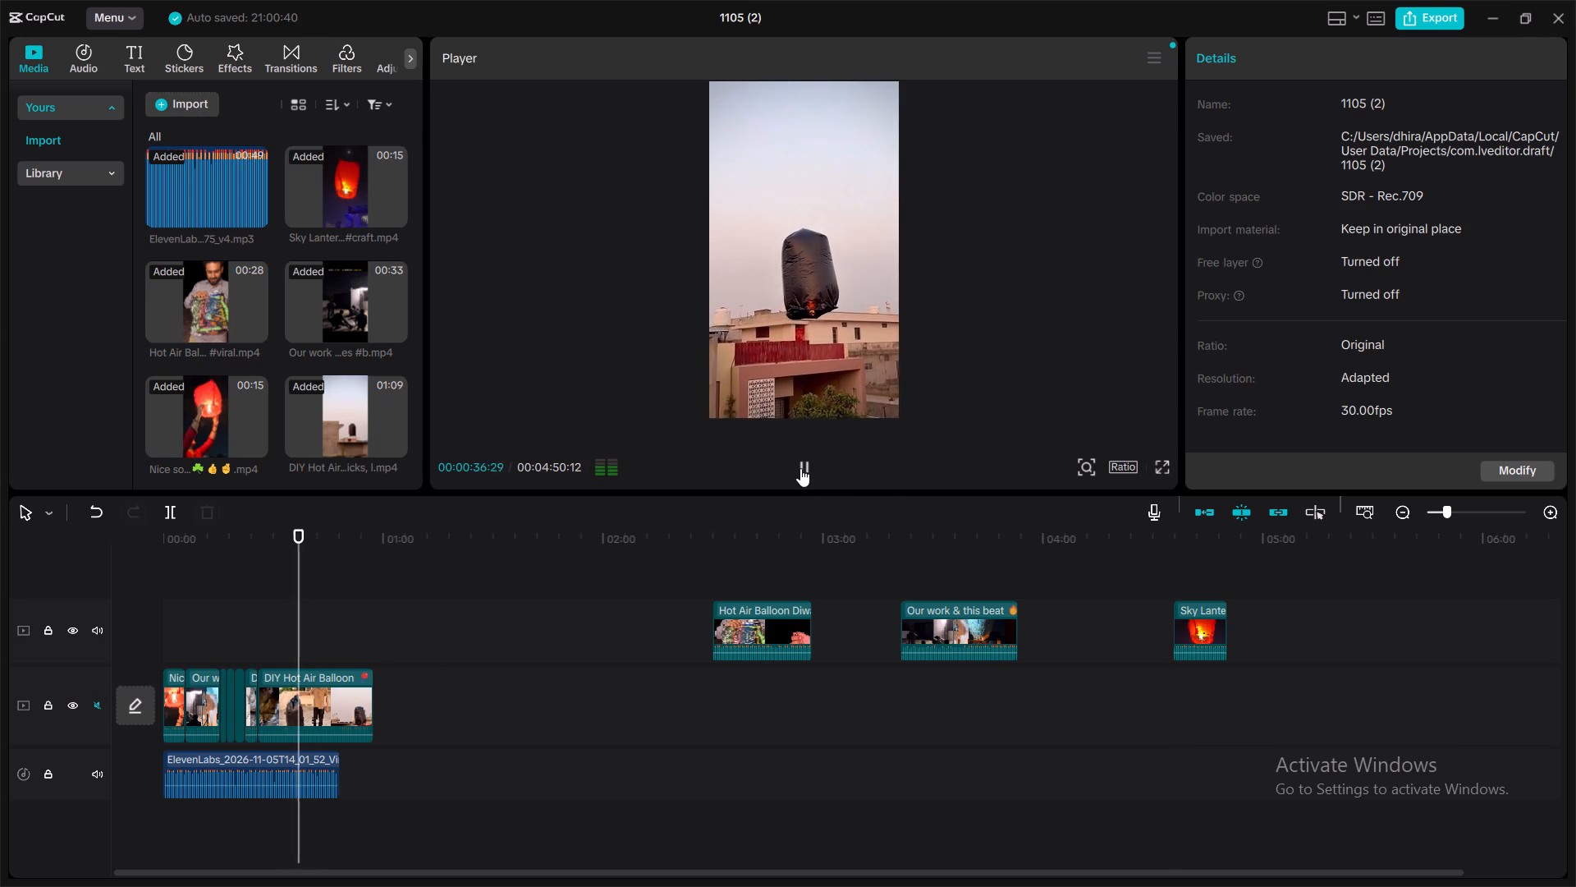
pyautogui.click(800, 468)
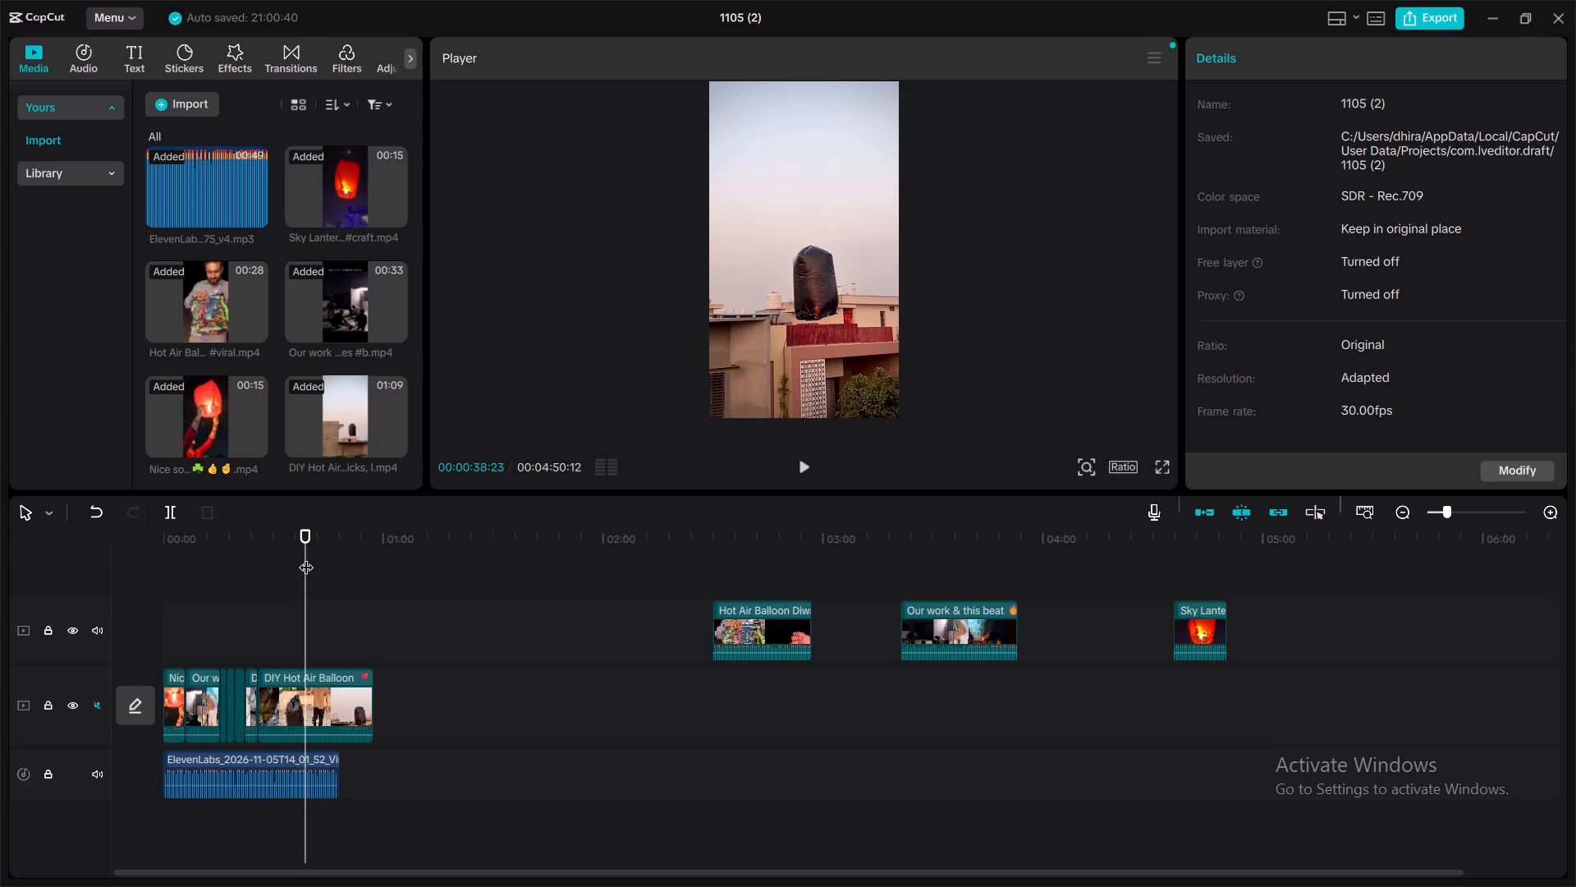
pyautogui.moveTo(306, 557); pyautogui.dragTo(280, 560)
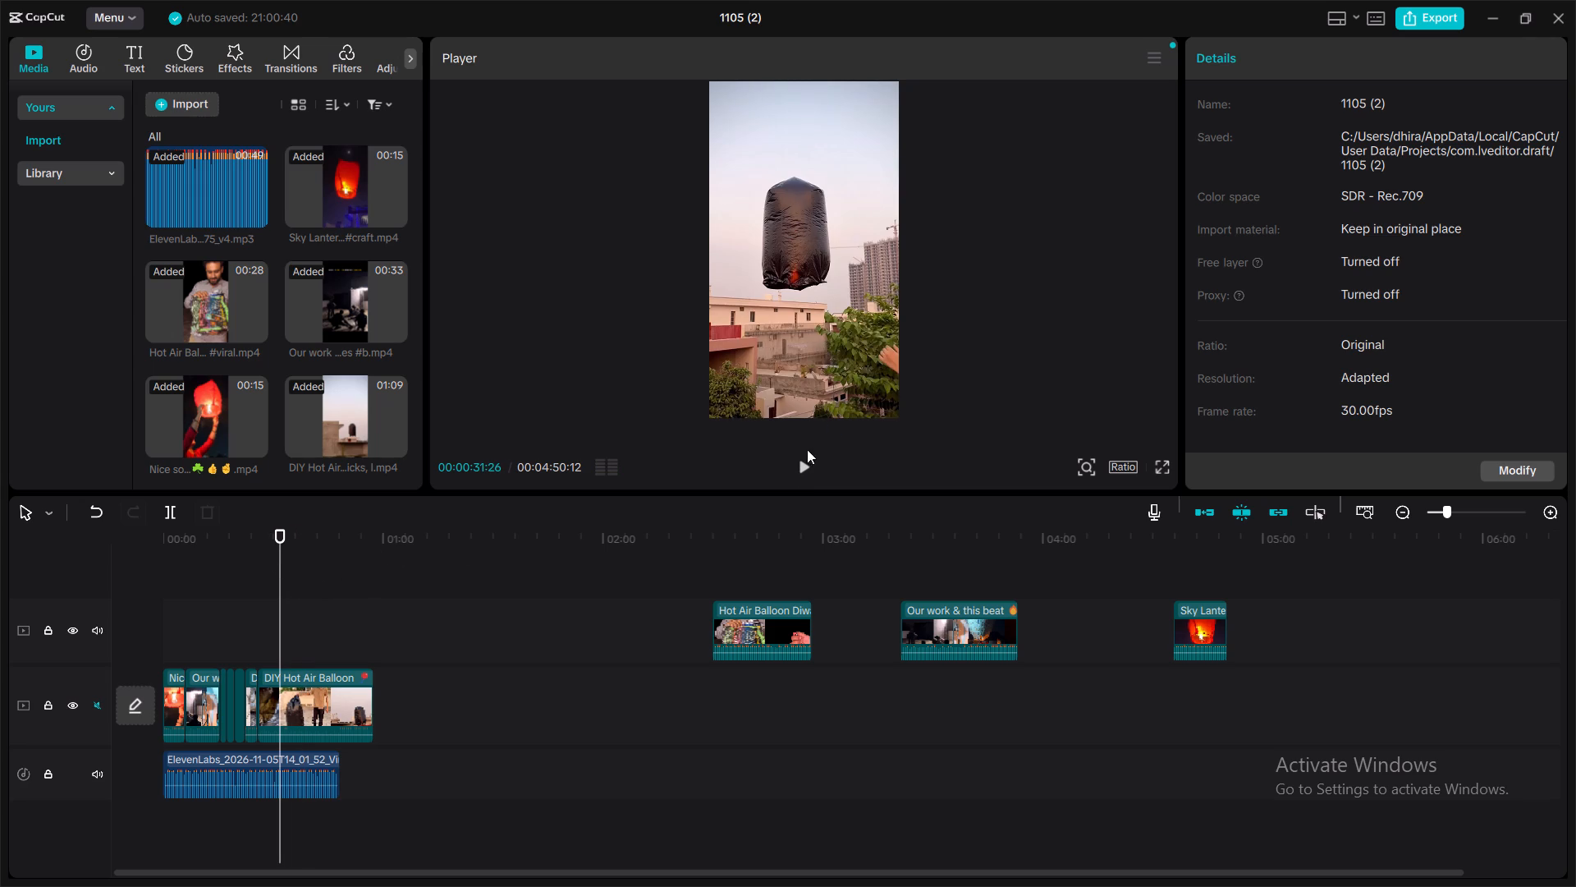
pyautogui.click(799, 469)
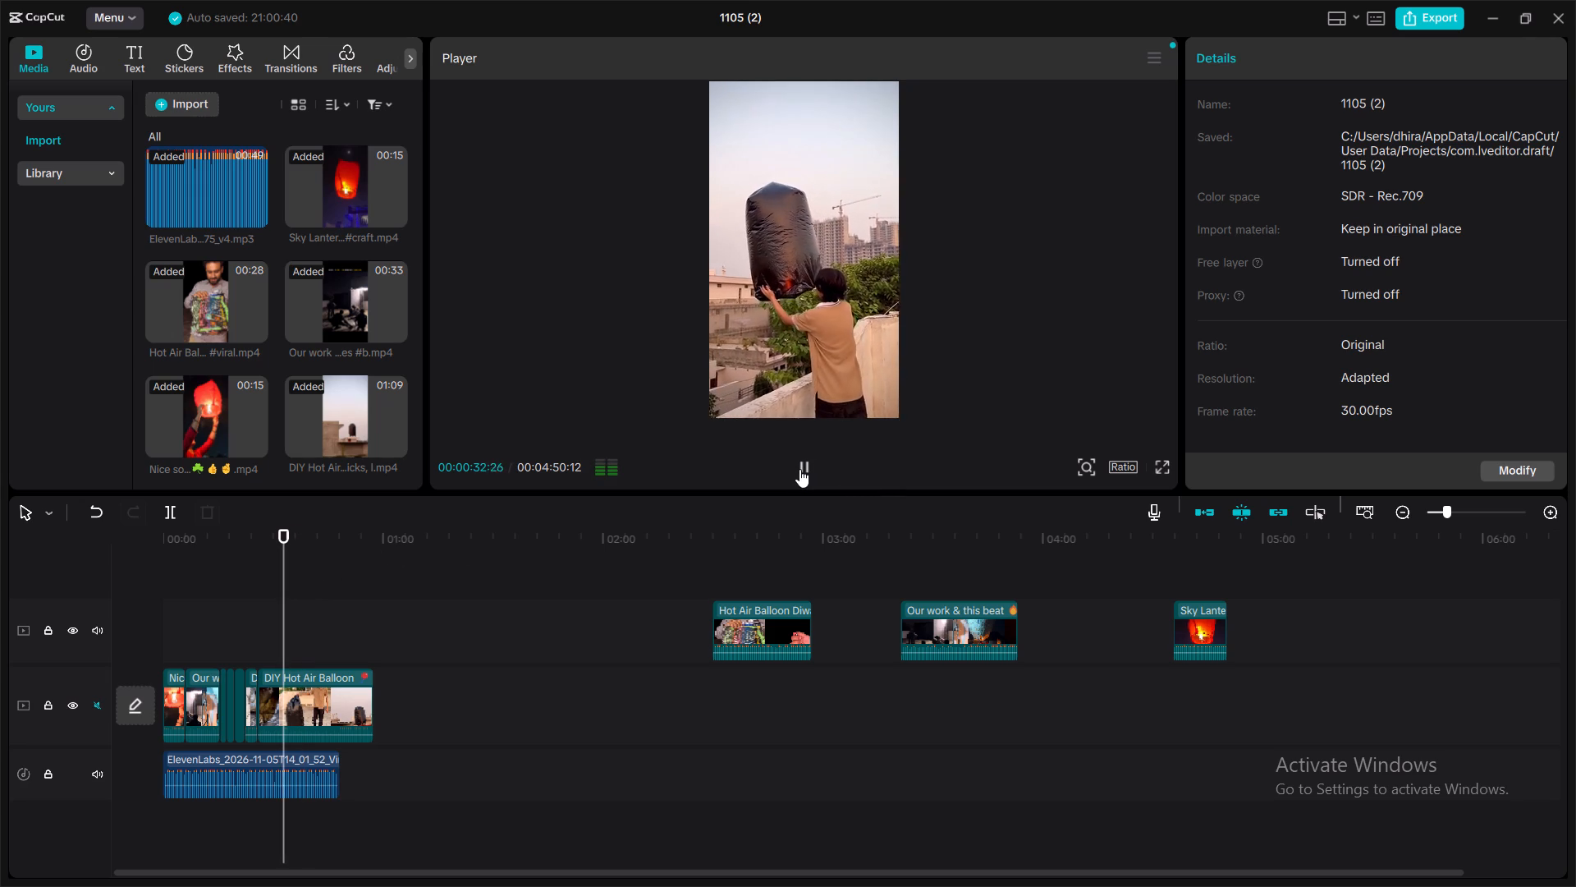
pyautogui.click(799, 469)
pyautogui.click(799, 469)
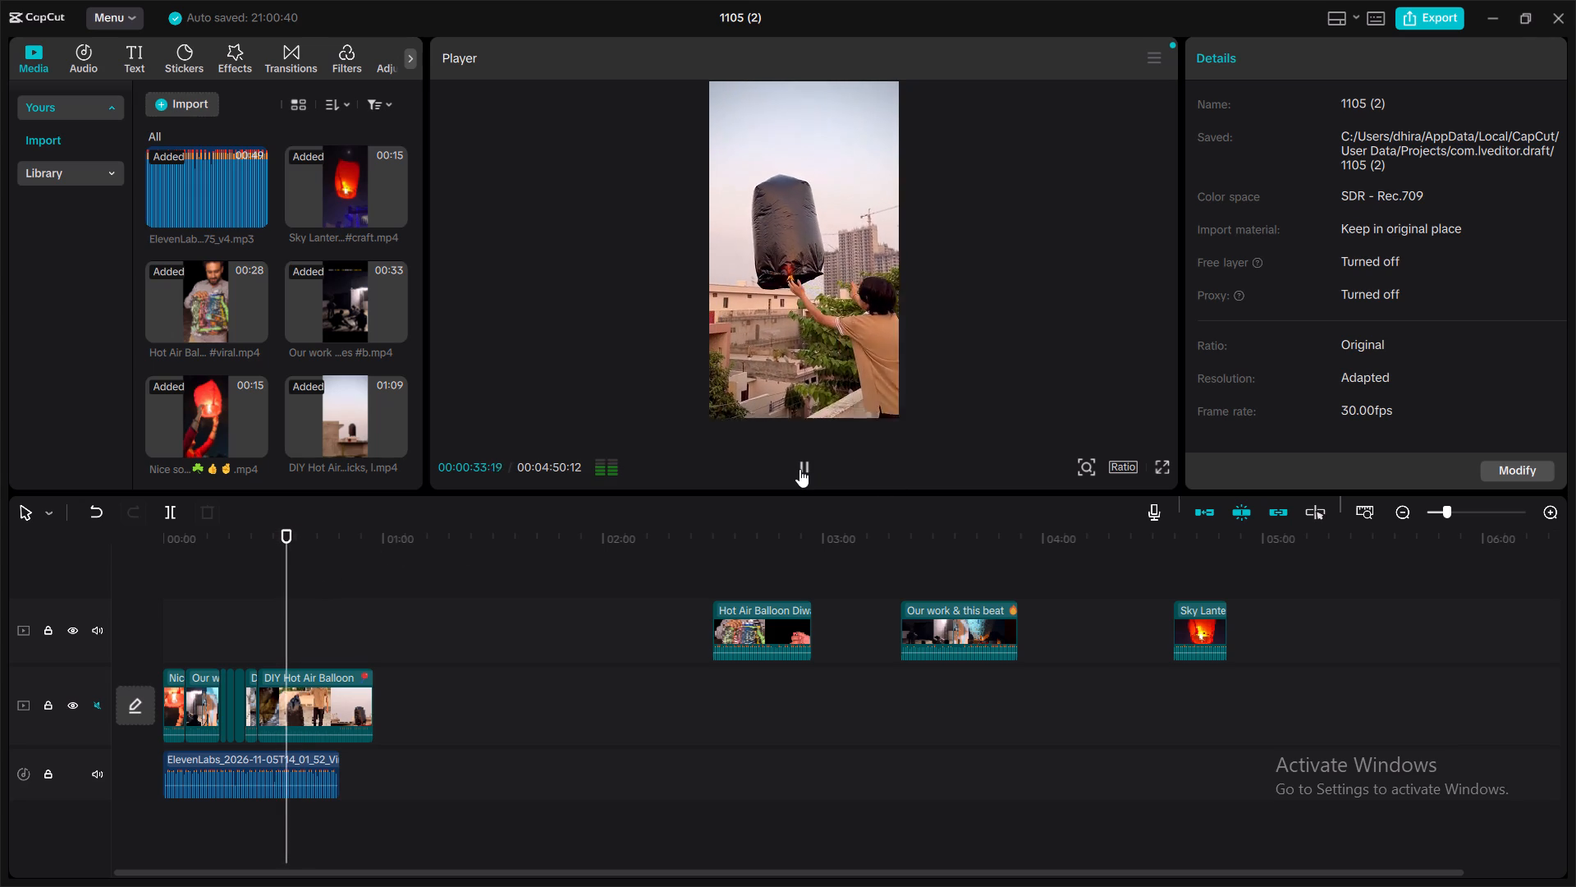
pyautogui.click(799, 469)
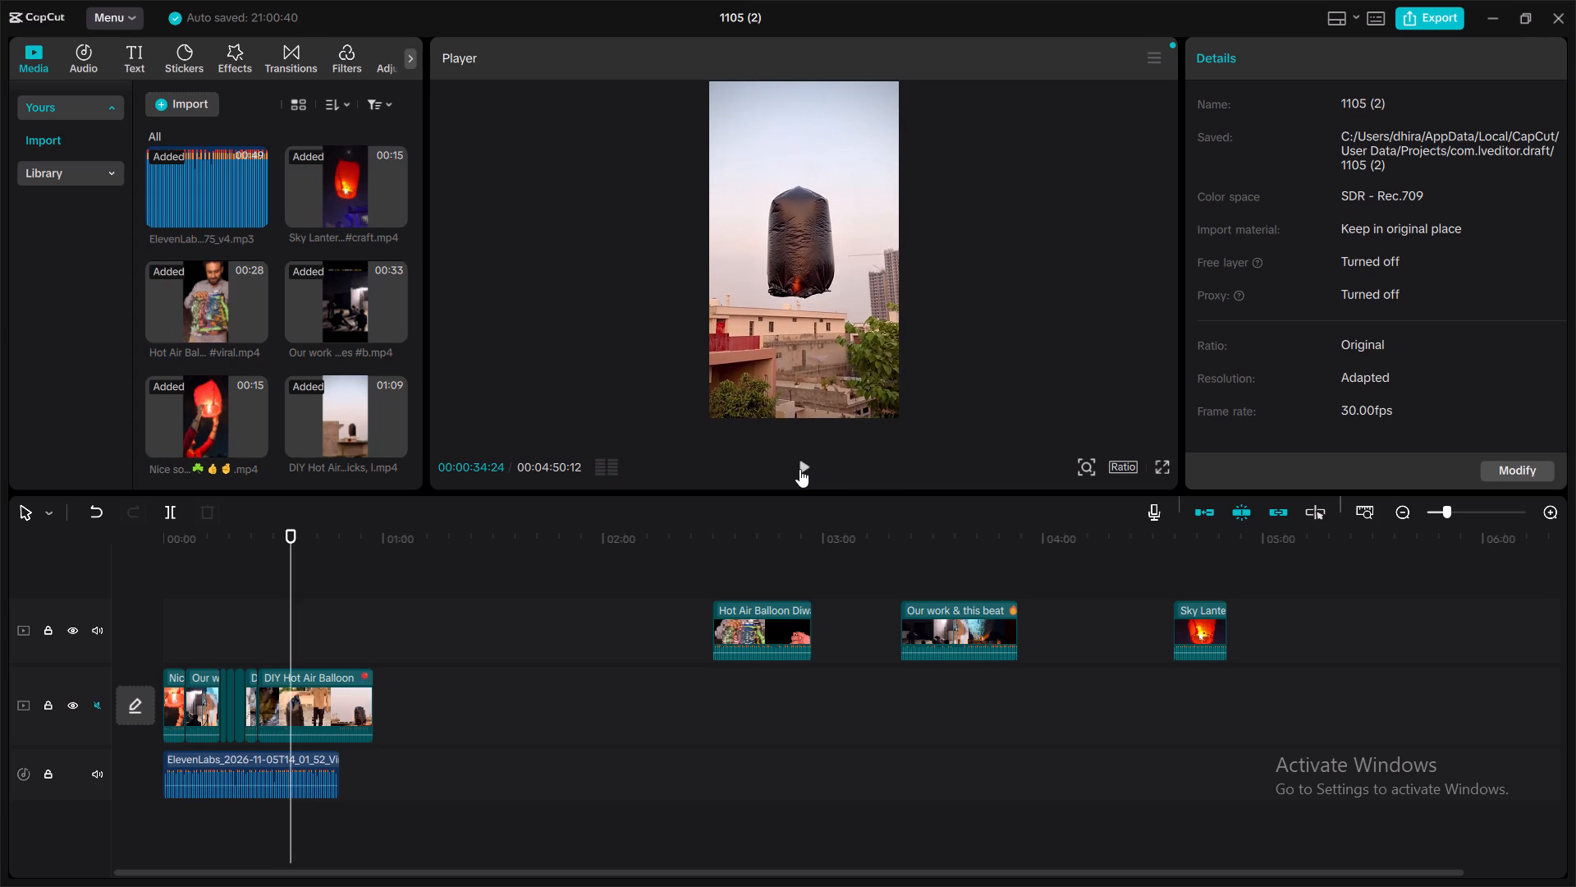
pyautogui.click(334, 678)
pyautogui.click(178, 517)
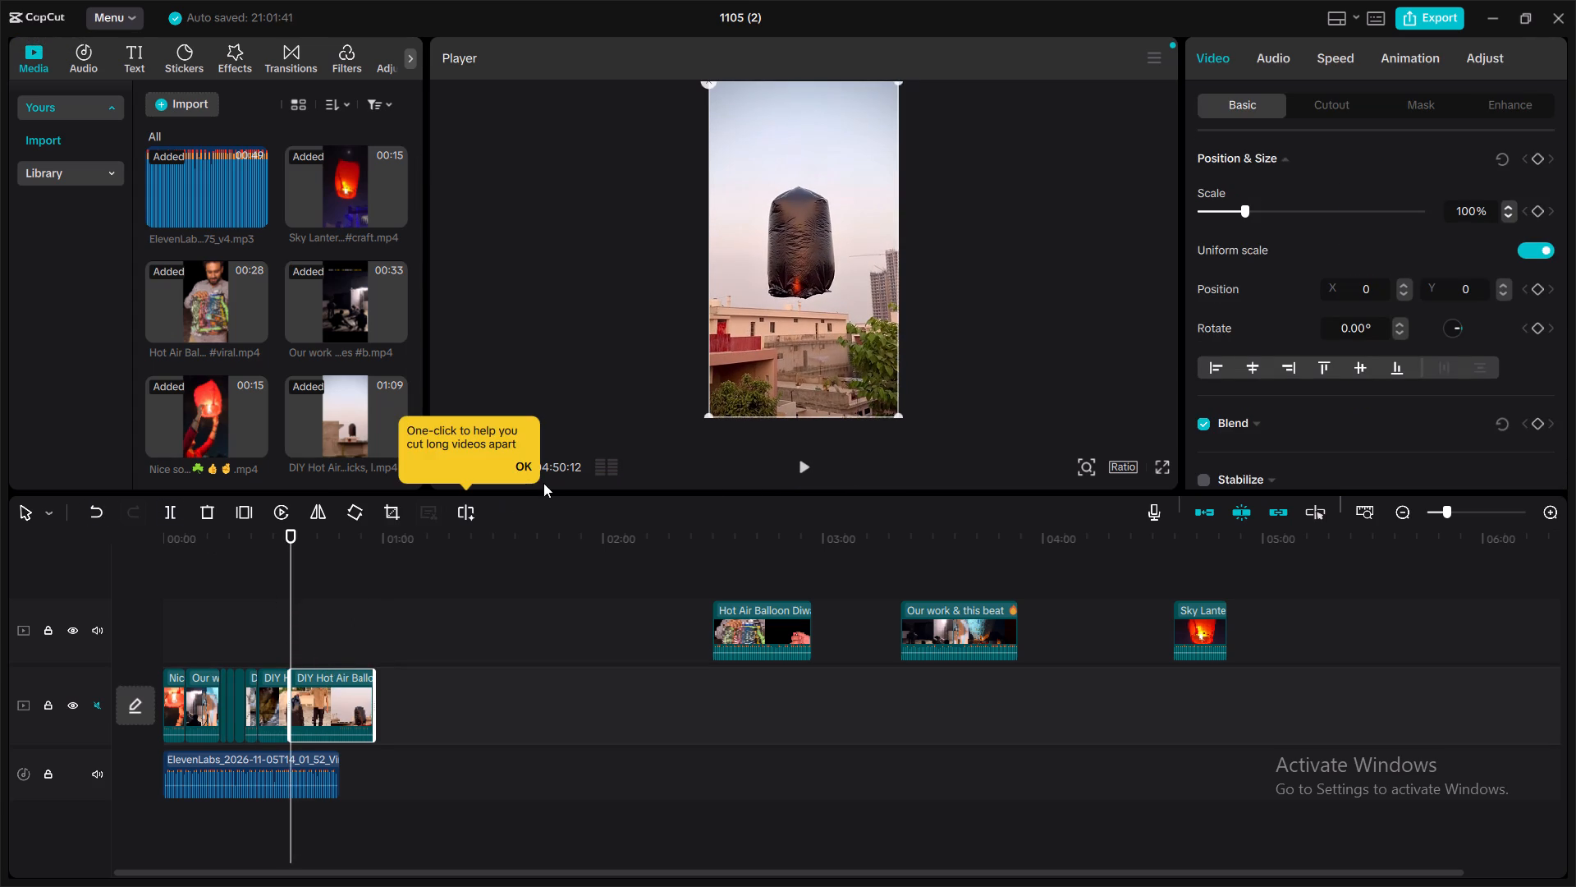
pyautogui.click(528, 467)
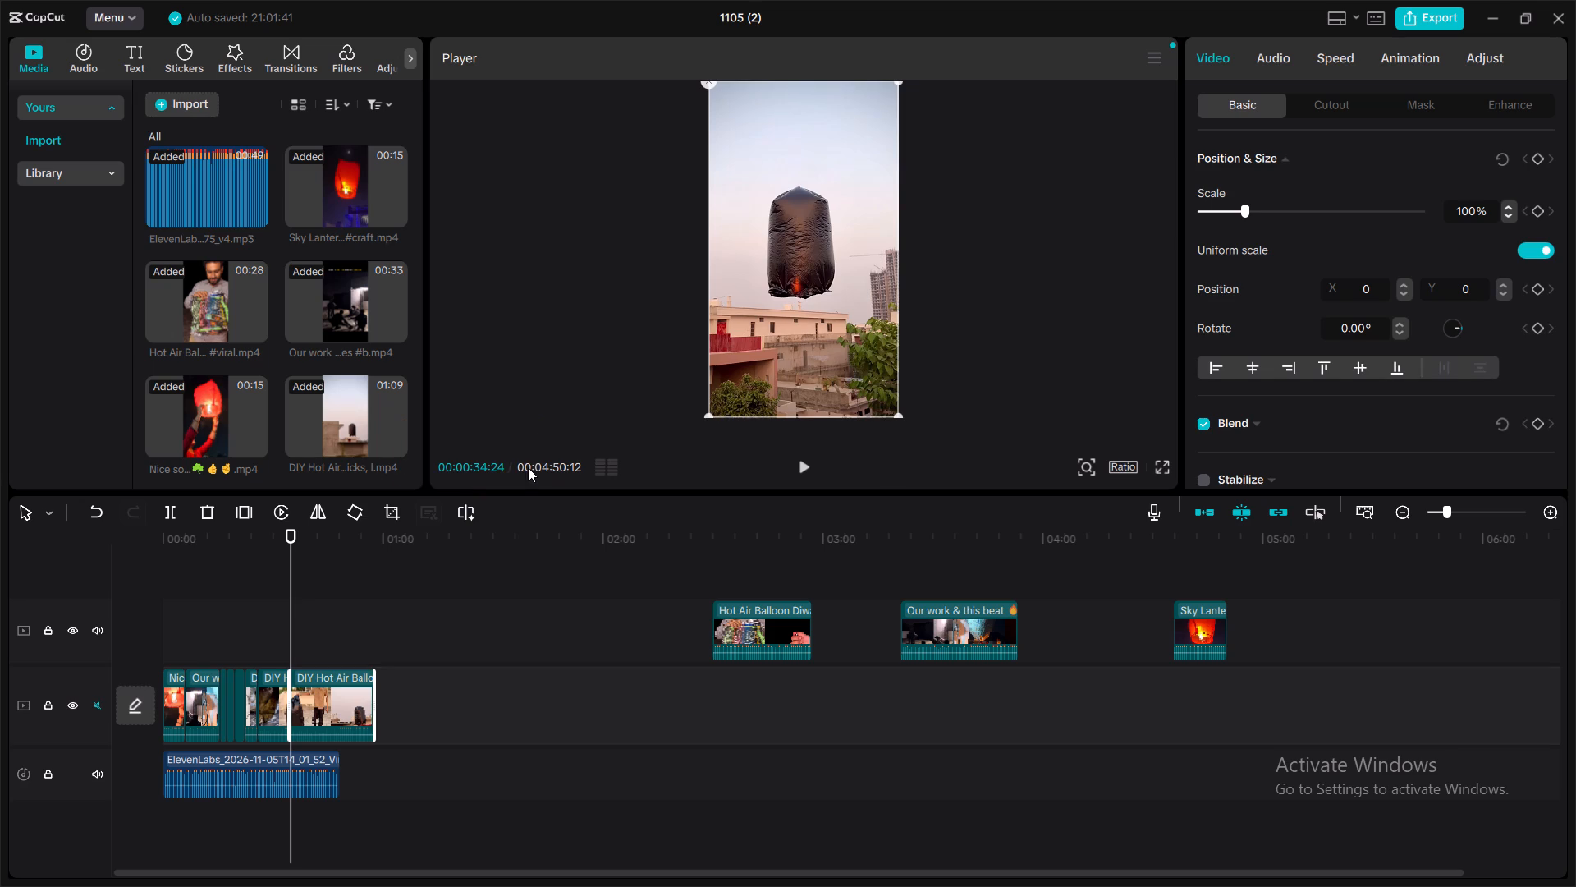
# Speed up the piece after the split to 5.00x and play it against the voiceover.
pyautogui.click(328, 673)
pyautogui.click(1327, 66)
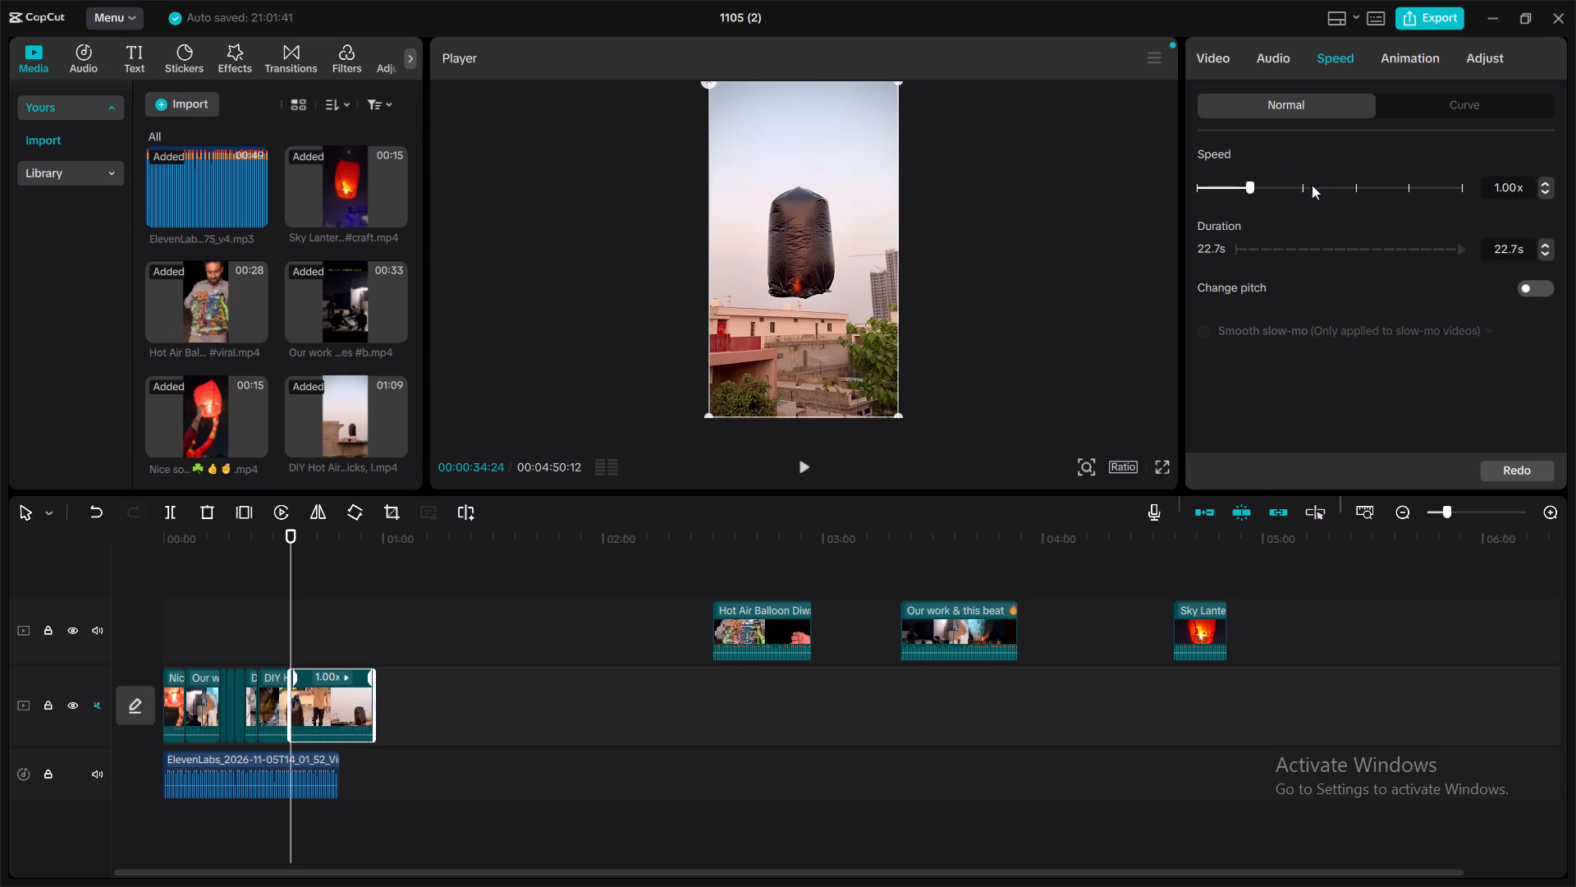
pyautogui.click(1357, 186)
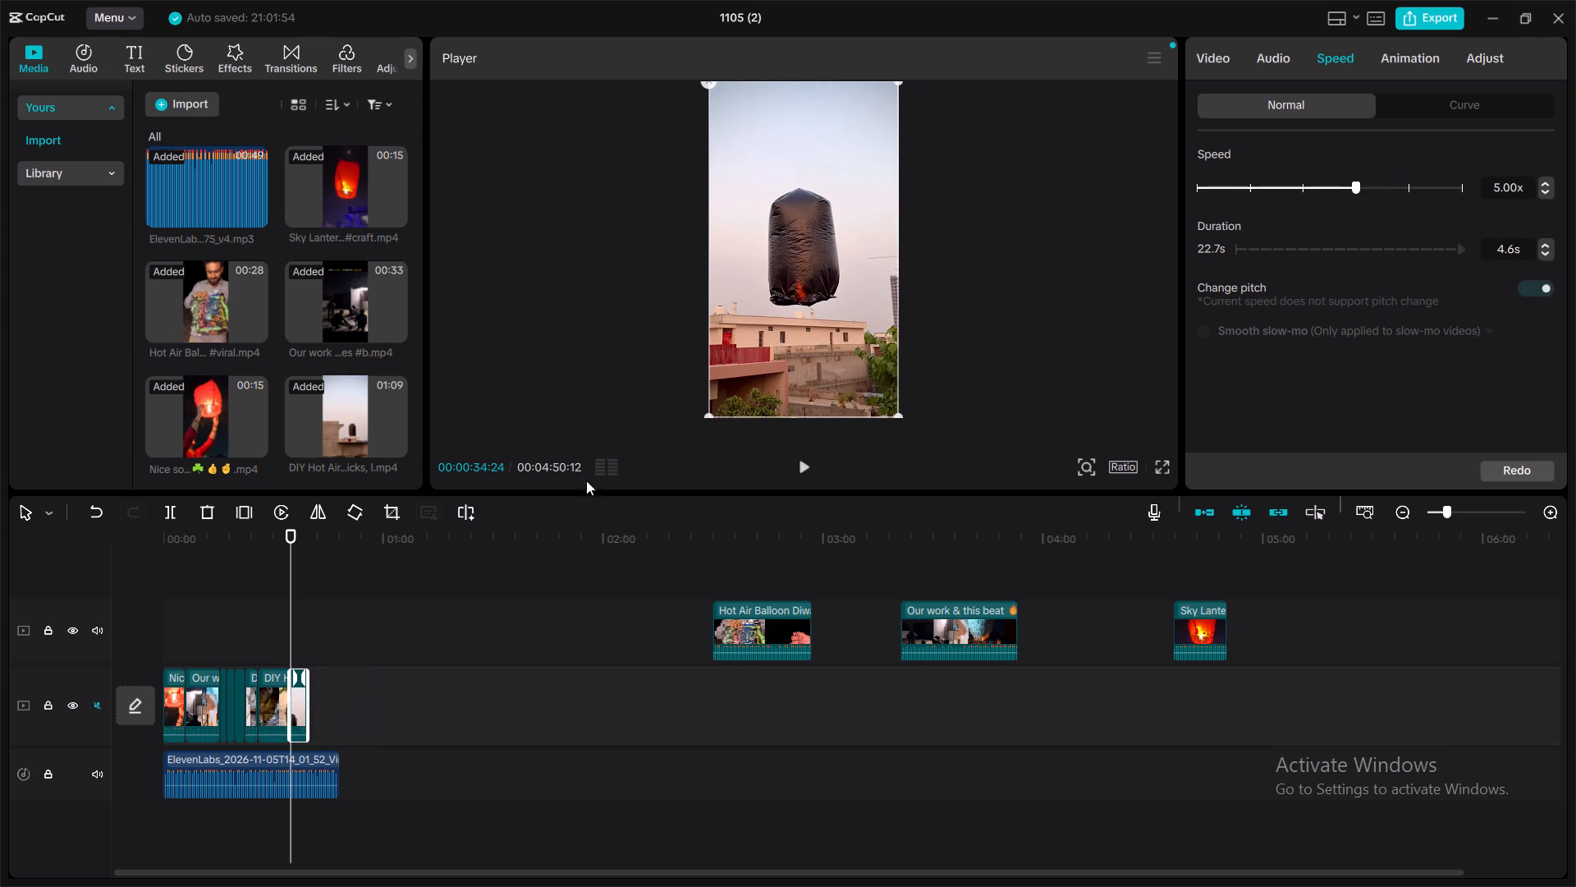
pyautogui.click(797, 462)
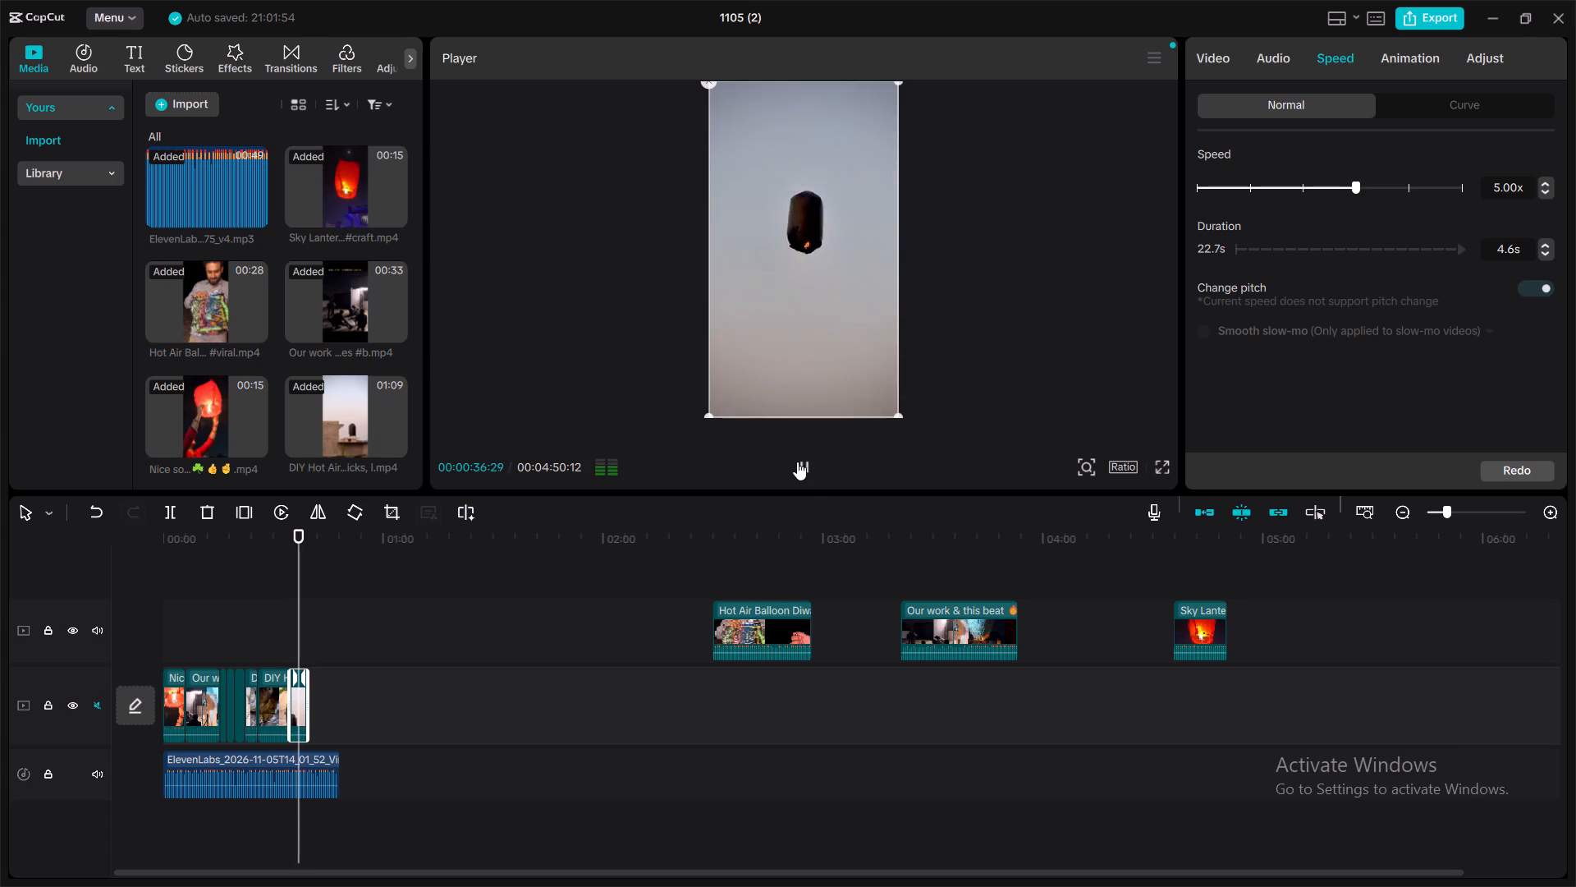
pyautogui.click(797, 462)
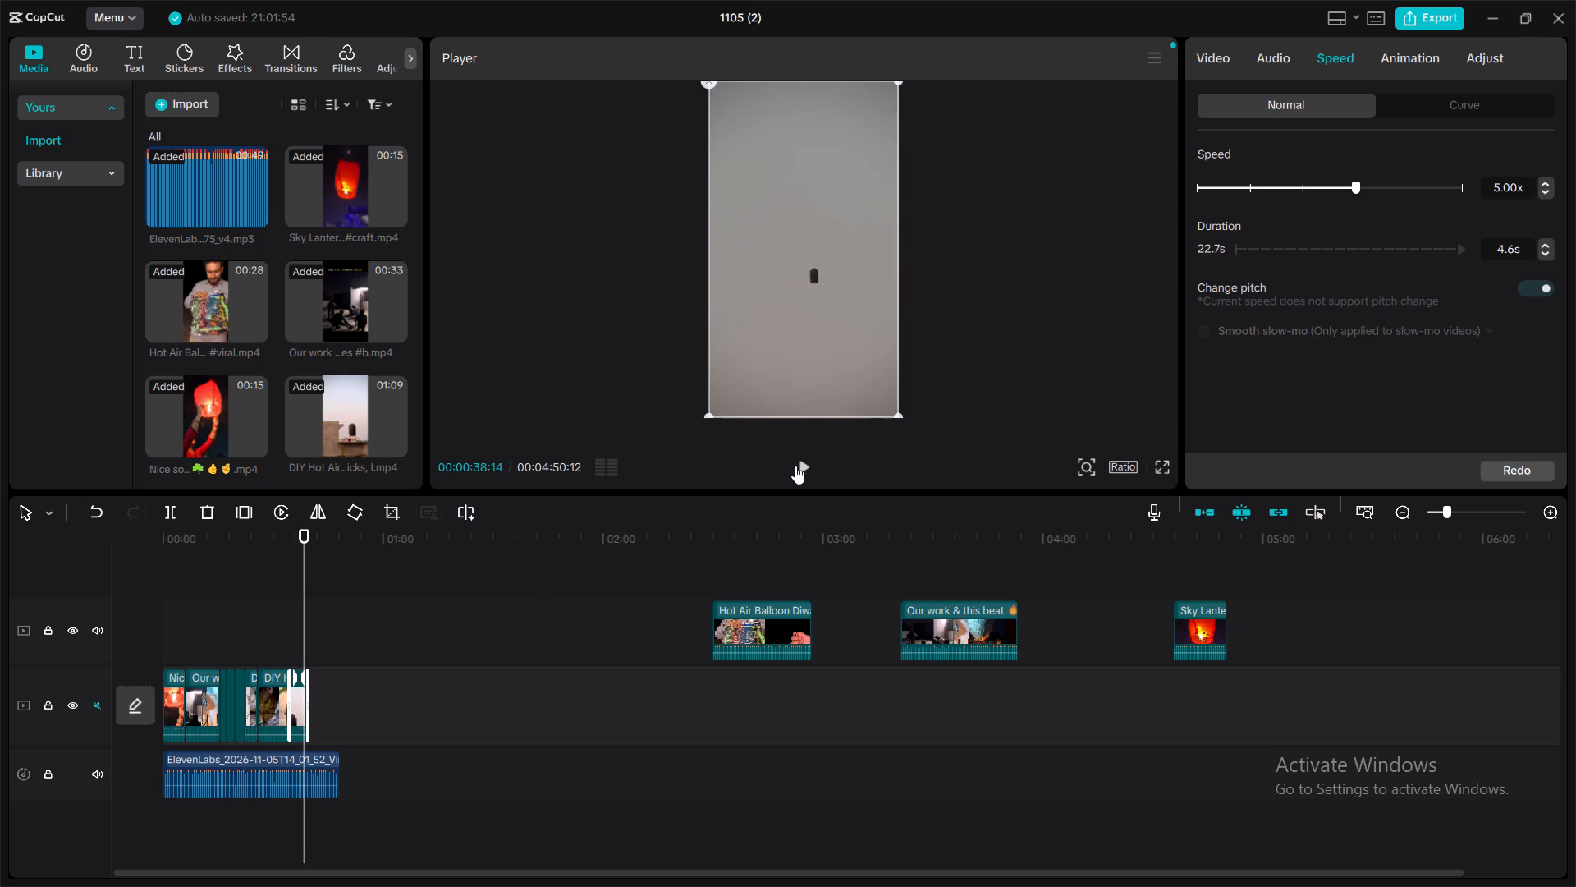
# Set the speed of the last DIY Hot Air Balloon piece to 1.83x and play it from its start.
pyautogui.click(1294, 191)
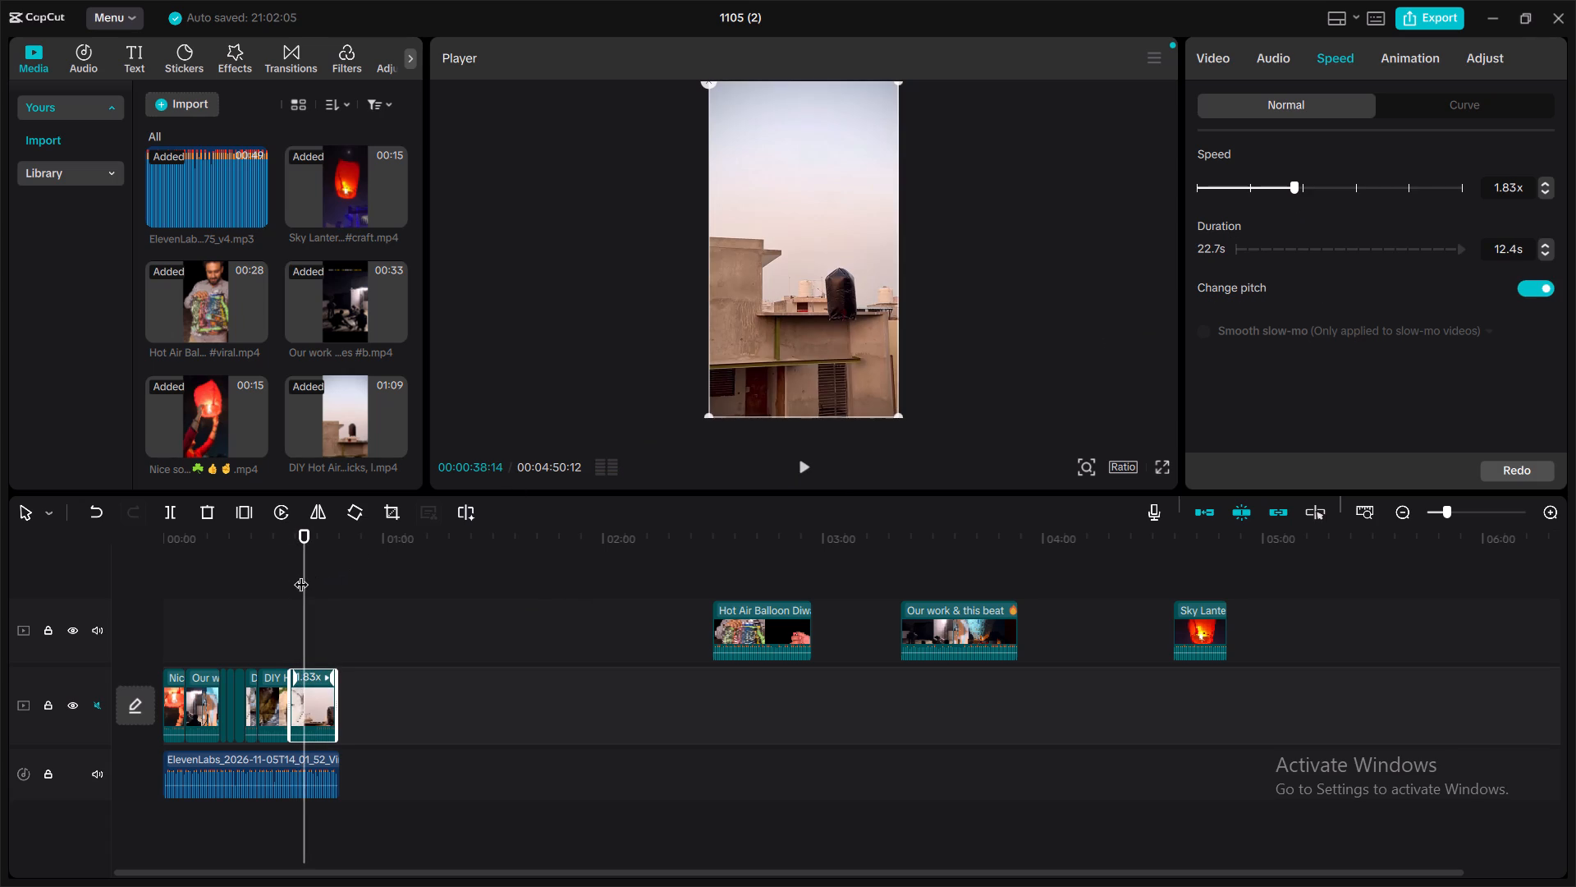
pyautogui.moveTo(301, 574); pyautogui.dragTo(289, 574)
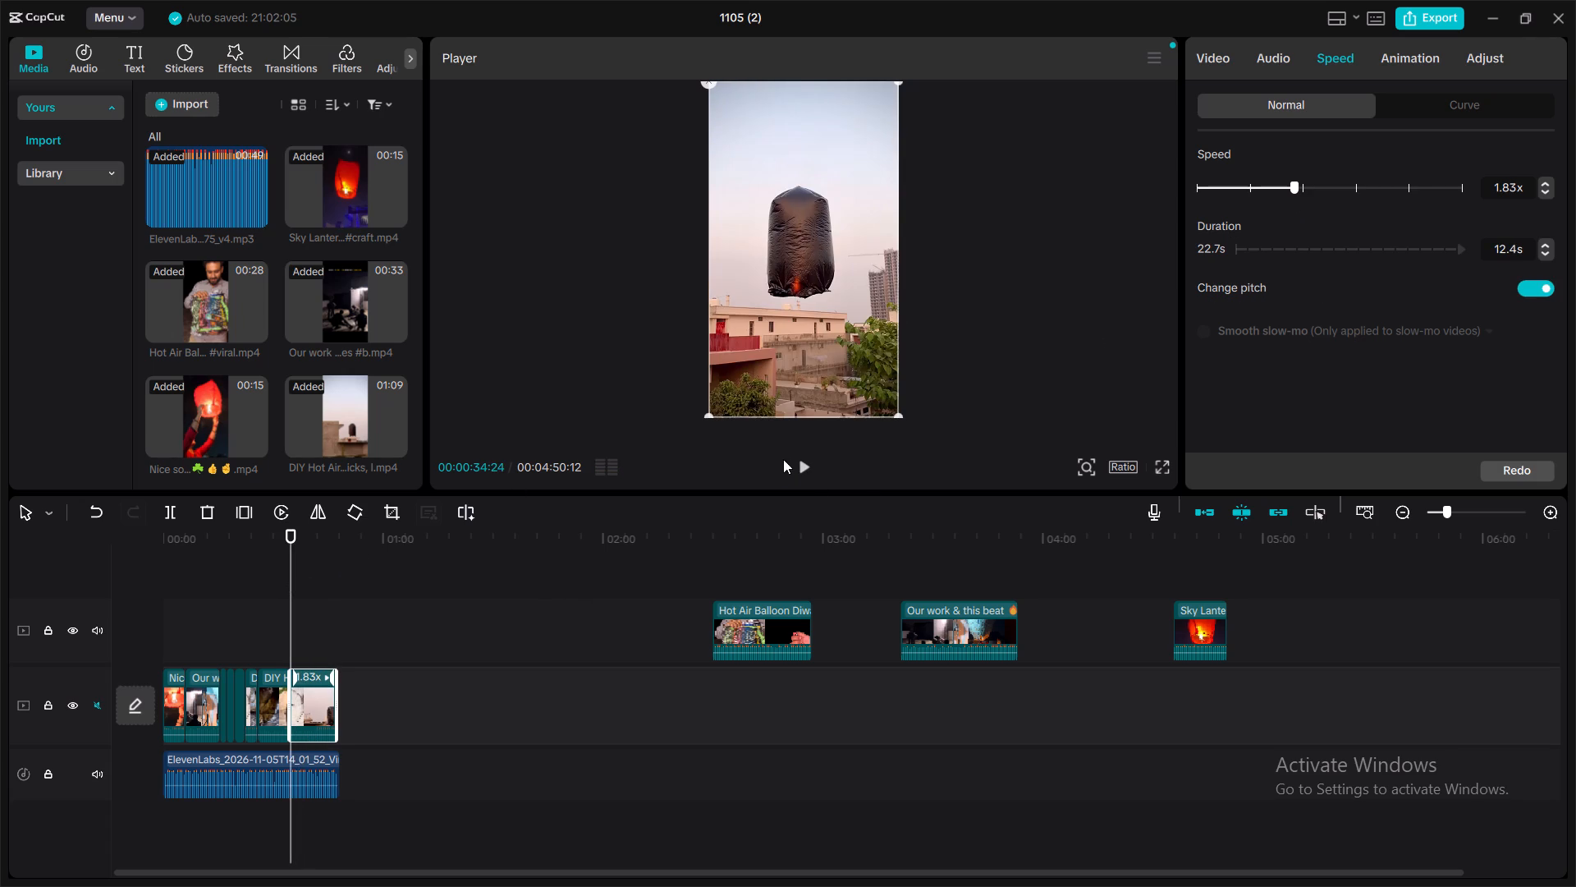
pyautogui.click(792, 463)
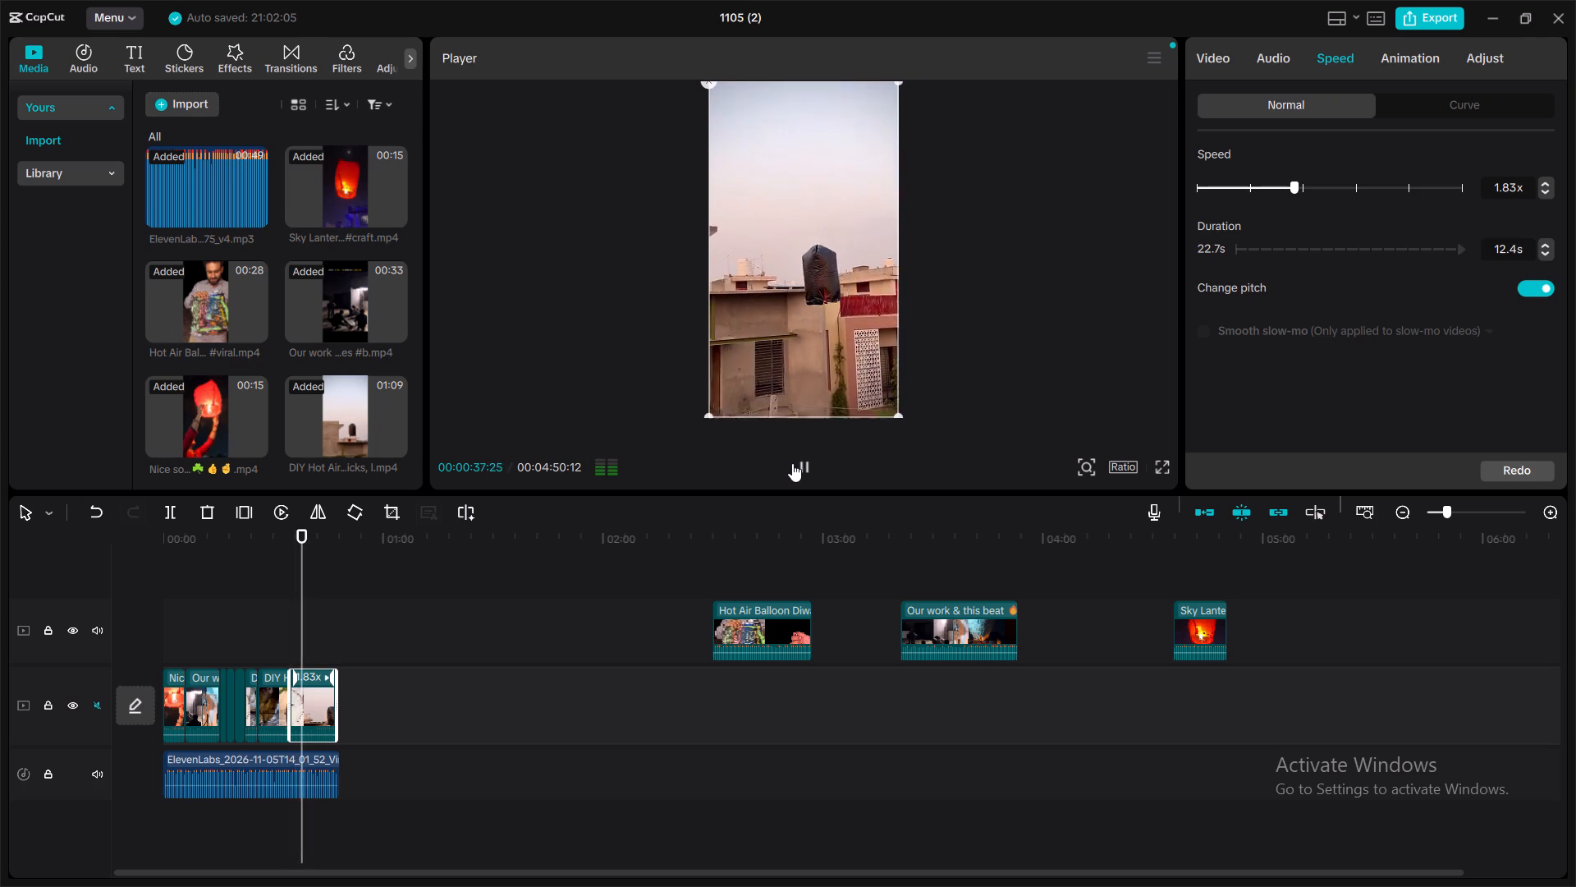
pyautogui.click(792, 463)
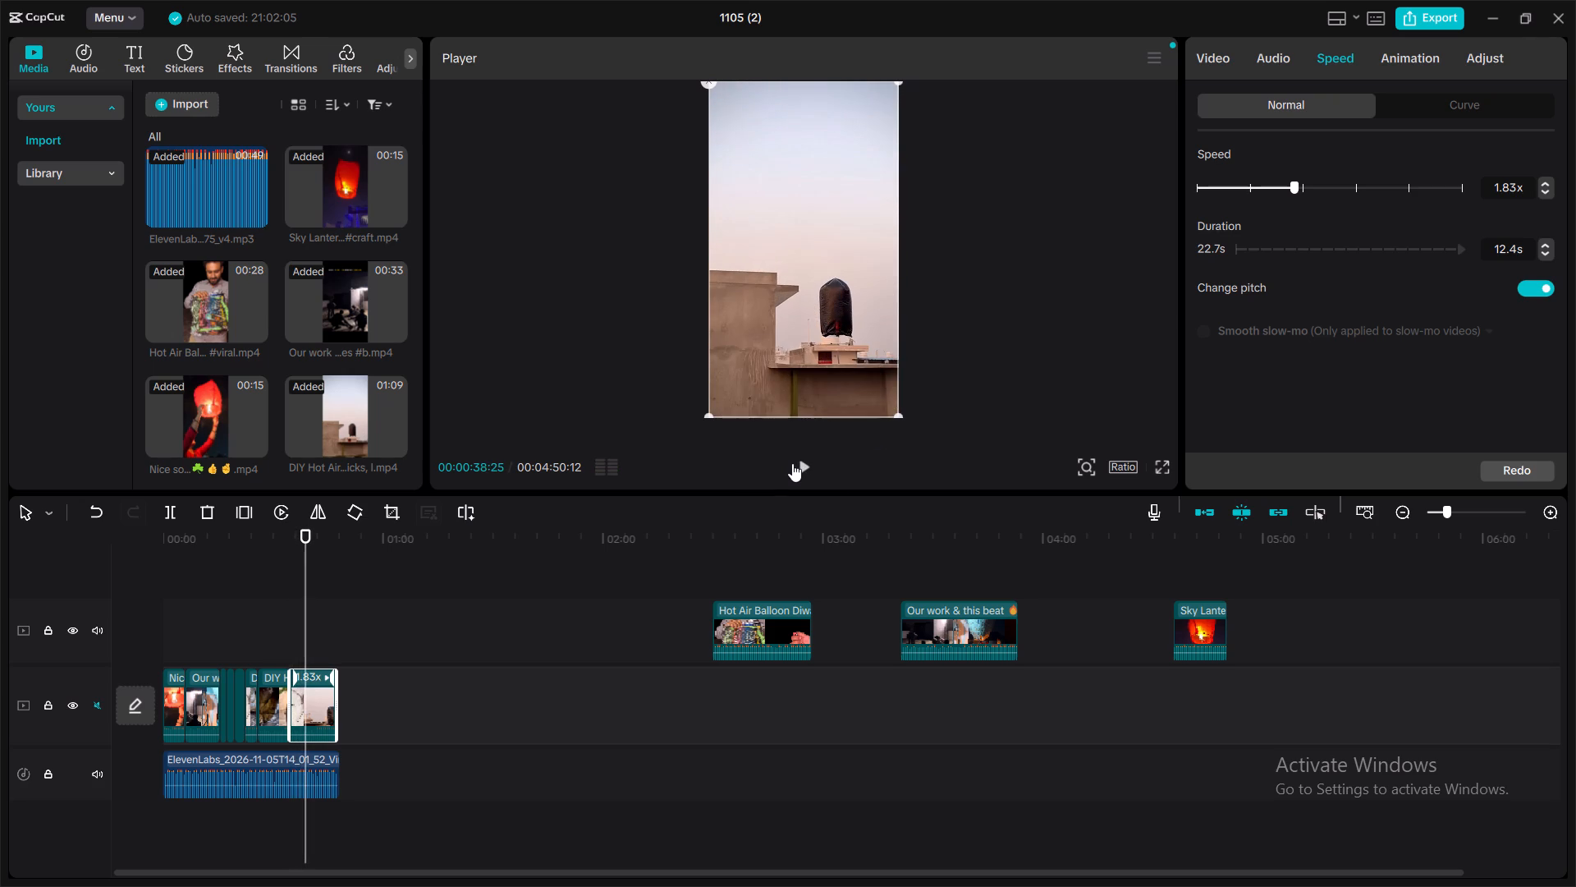
# Play on to 00:40:18, where the bag floats against open sky, and trim the end of the DIY Hot Air Balloon piece there.
pyautogui.doubleClick(792, 463)
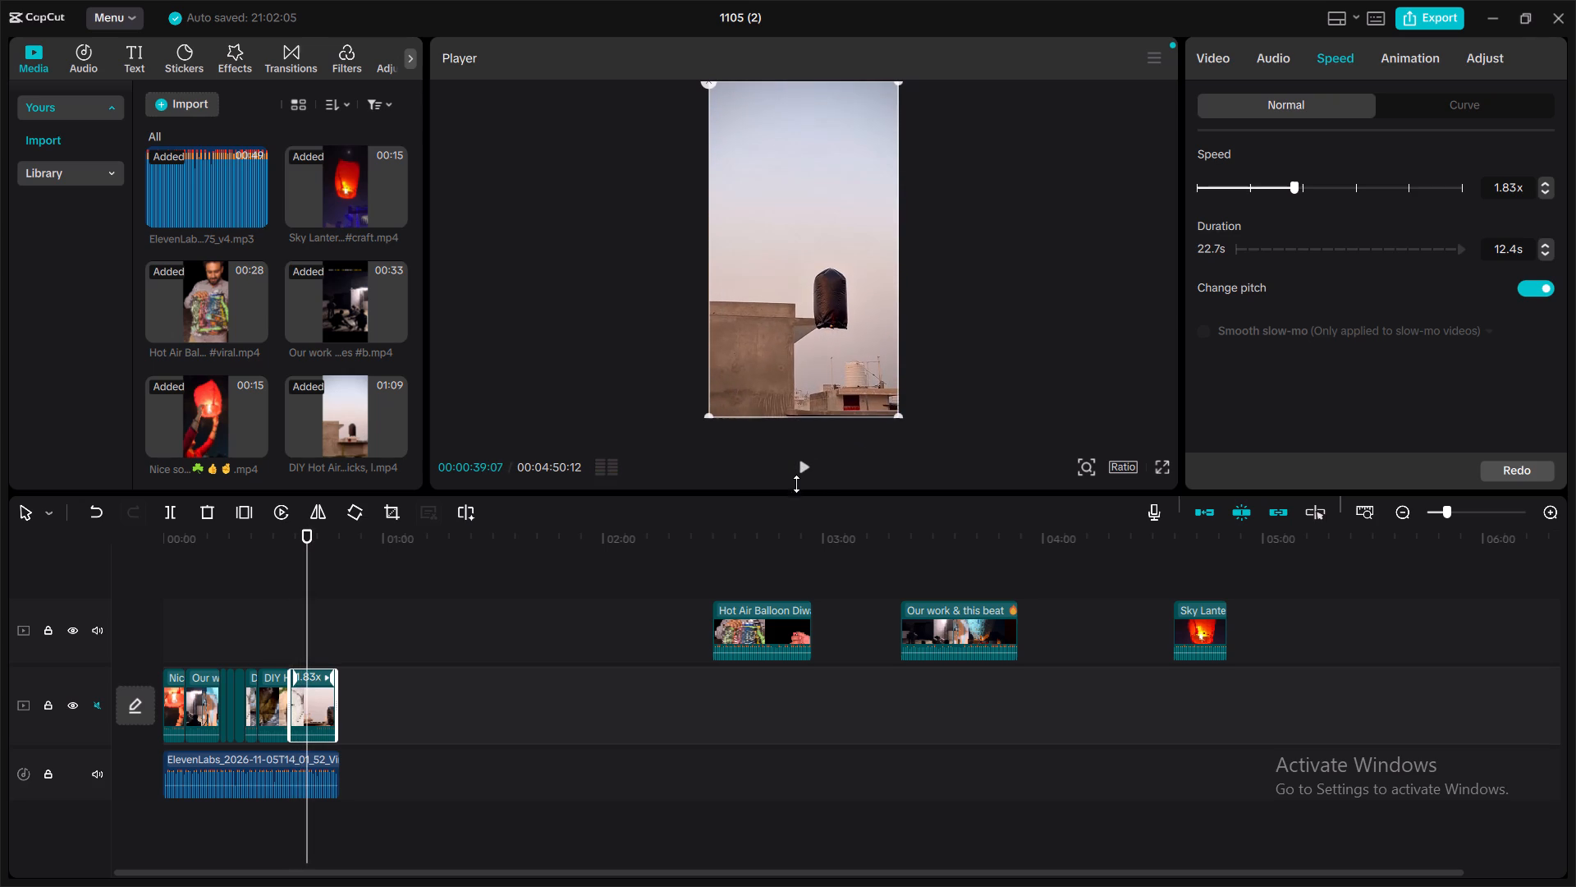
pyautogui.click(801, 468)
pyautogui.click(801, 468)
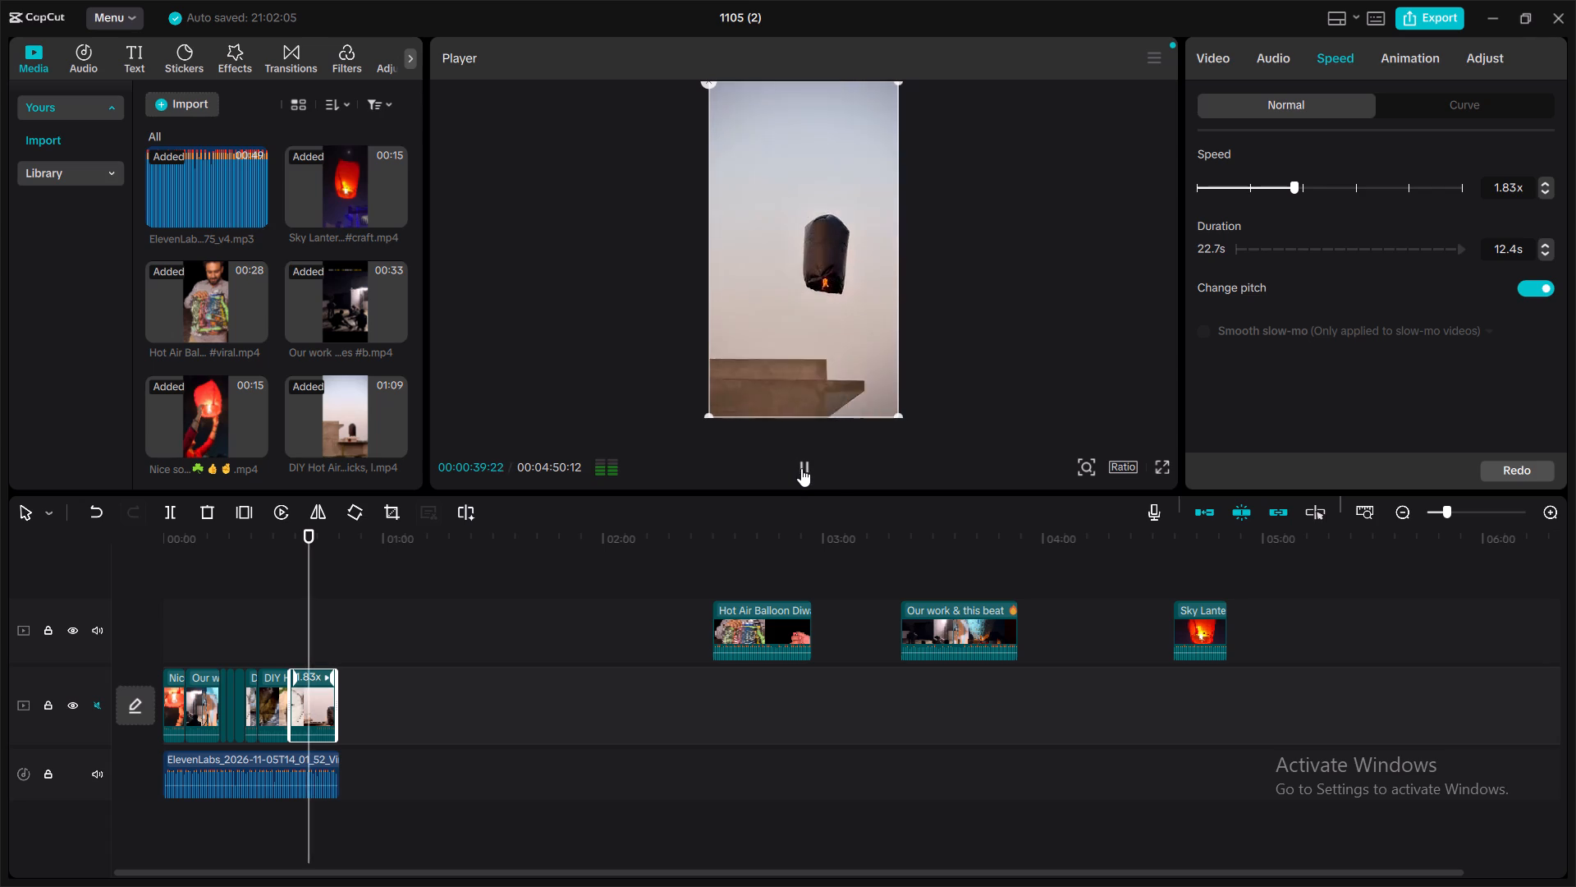
pyautogui.click(801, 468)
pyautogui.click(801, 468)
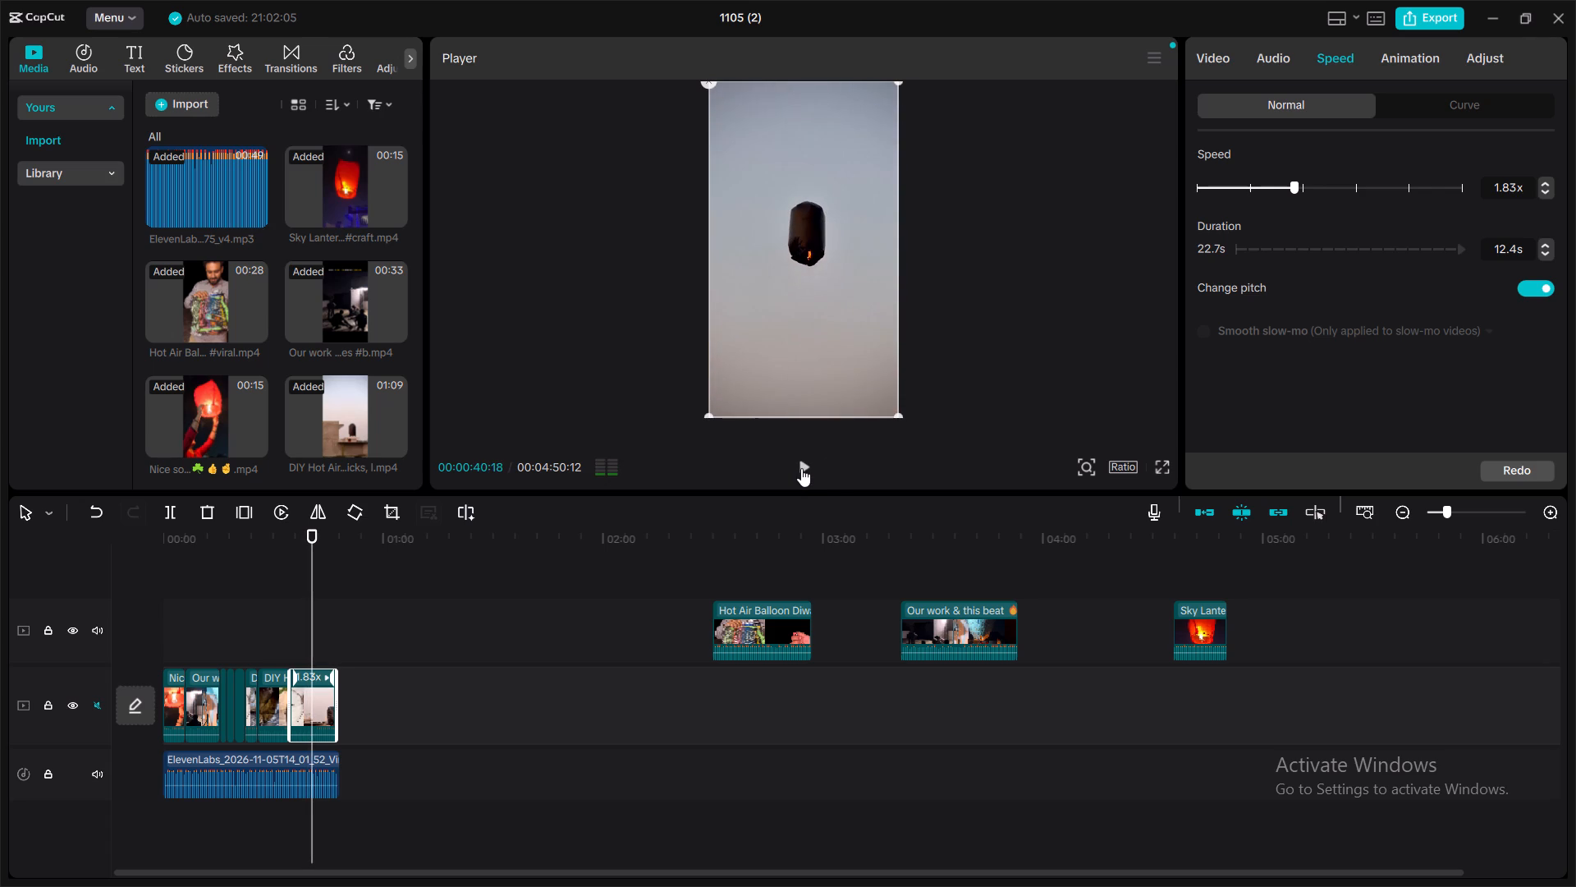
pyautogui.moveTo(337, 691); pyautogui.dragTo(323, 694)
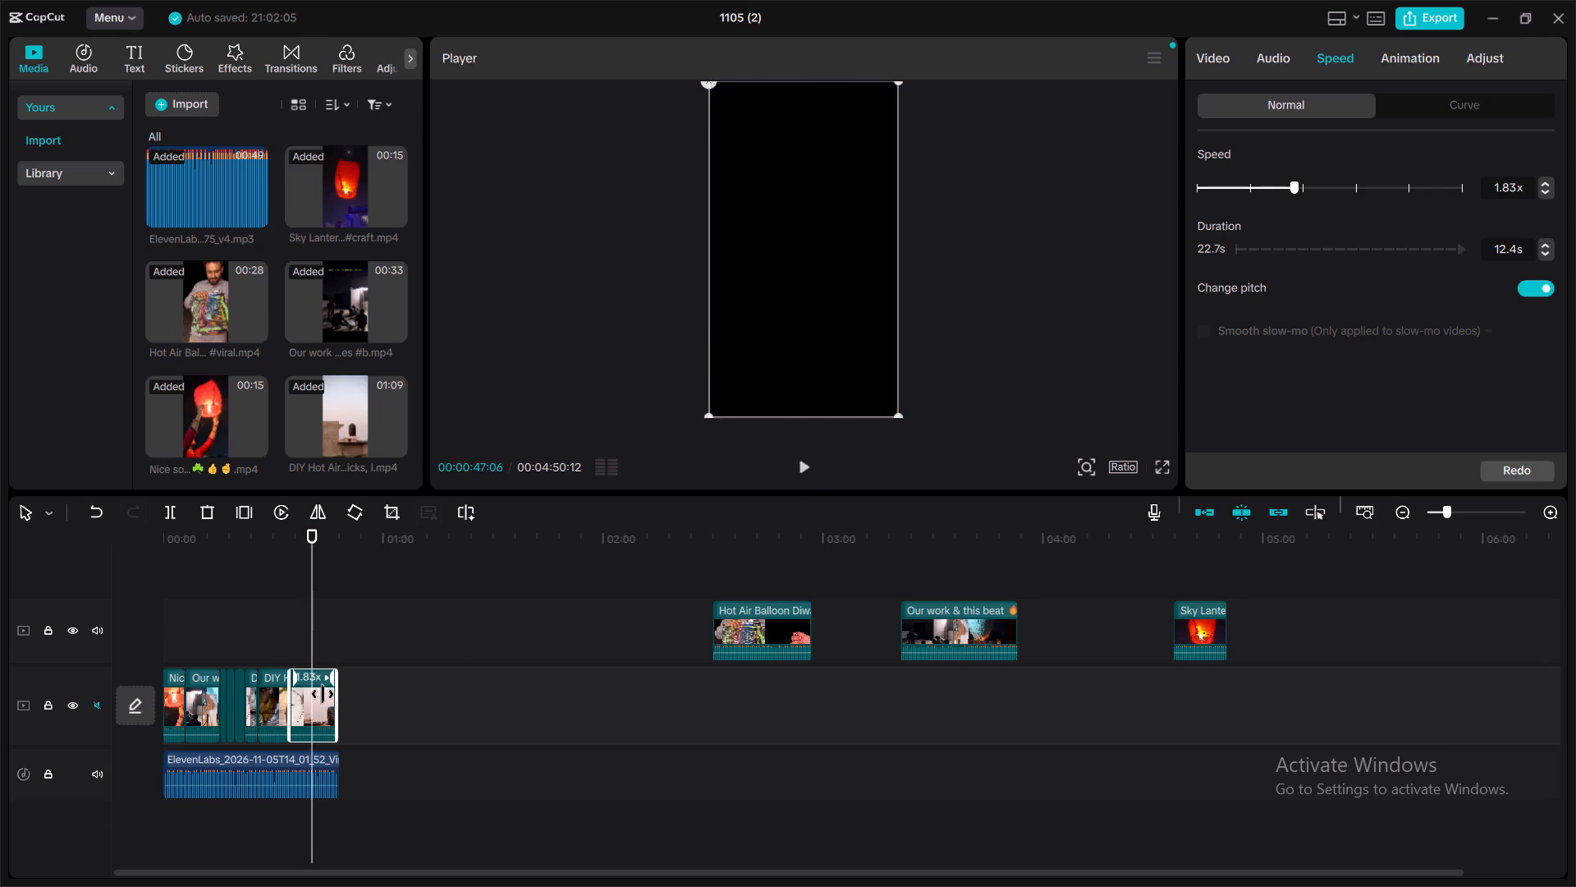
pyautogui.moveTo(323, 694); pyautogui.dragTo(313, 696)
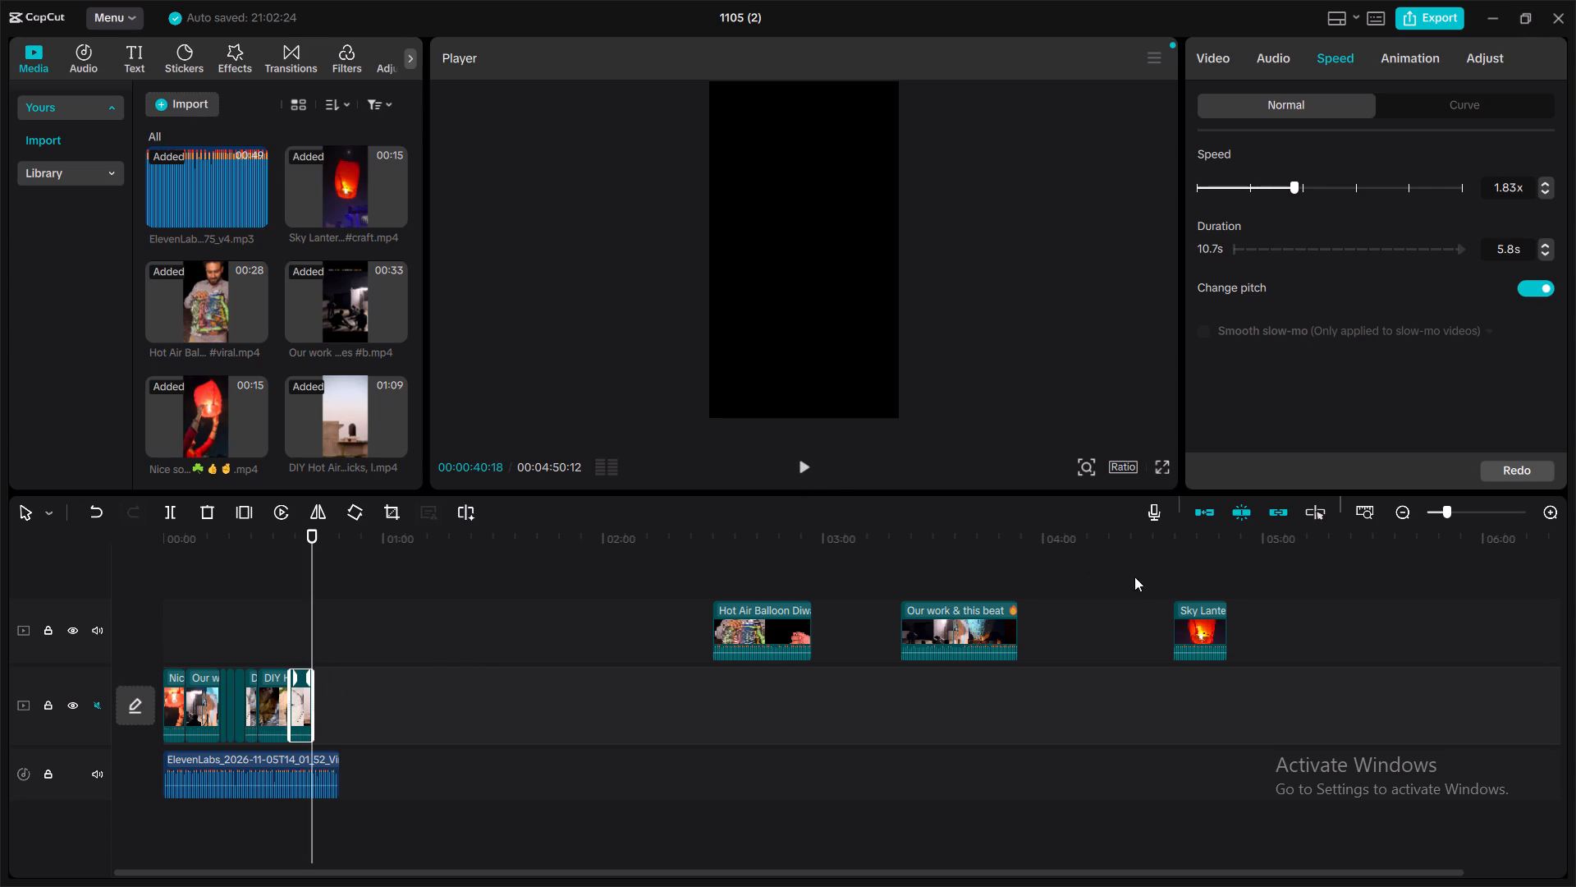
# Move the Sky Lantern clip from the upper track onto the main track, directly after the last DIY Hot Air Balloon piece.
pyautogui.moveTo(1207, 609); pyautogui.dragTo(1207, 678)
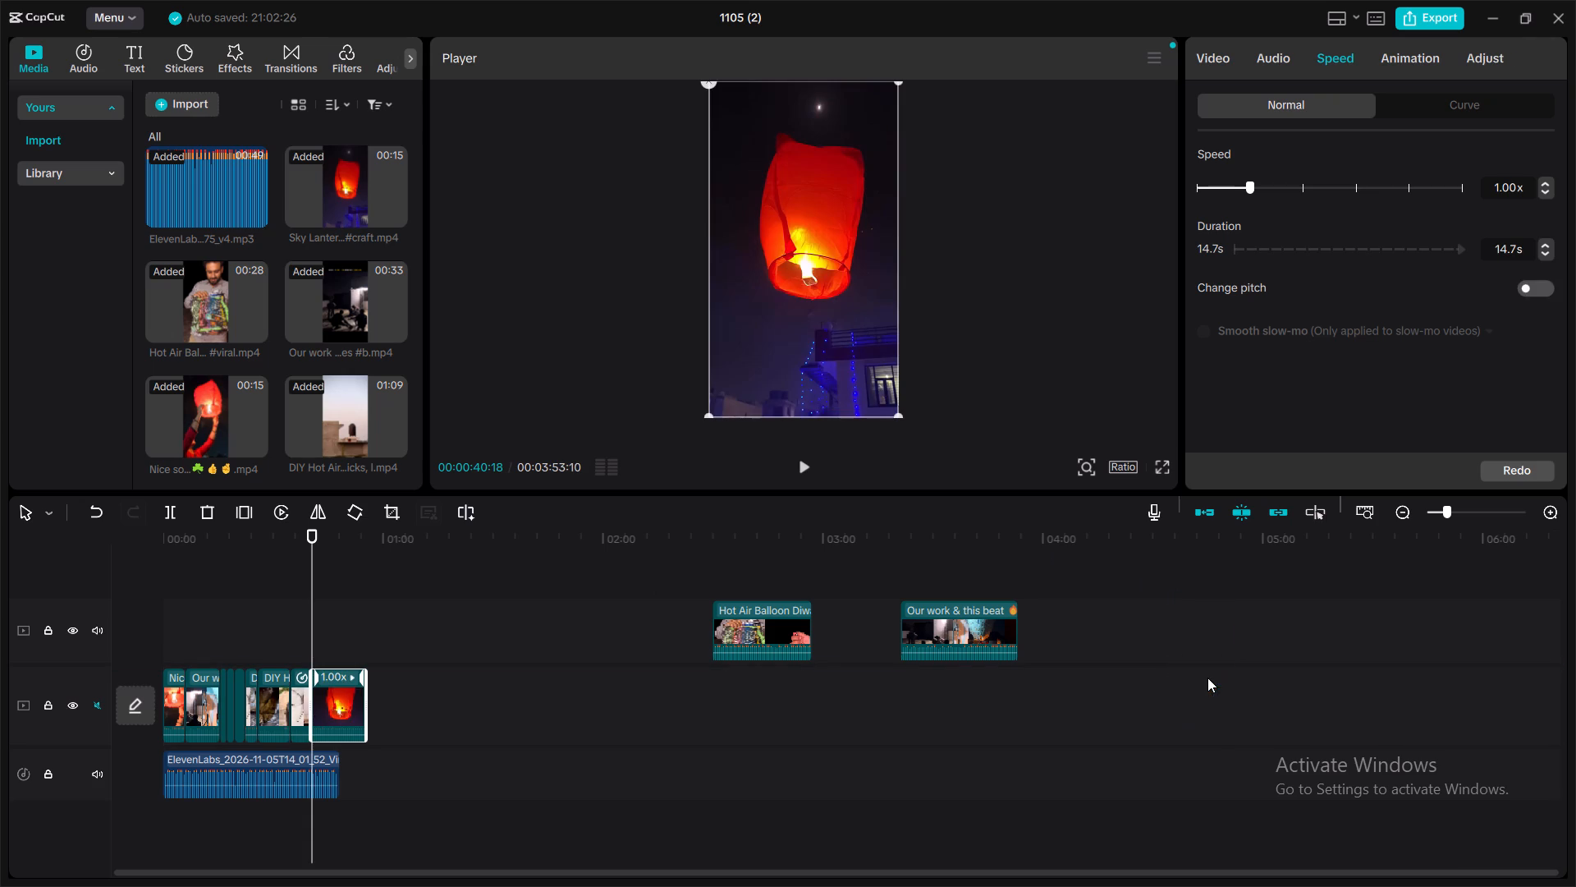
# Play the Sky Lantern shot against the closing part of the voiceover to check where the narration ends.
pyautogui.click(802, 466)
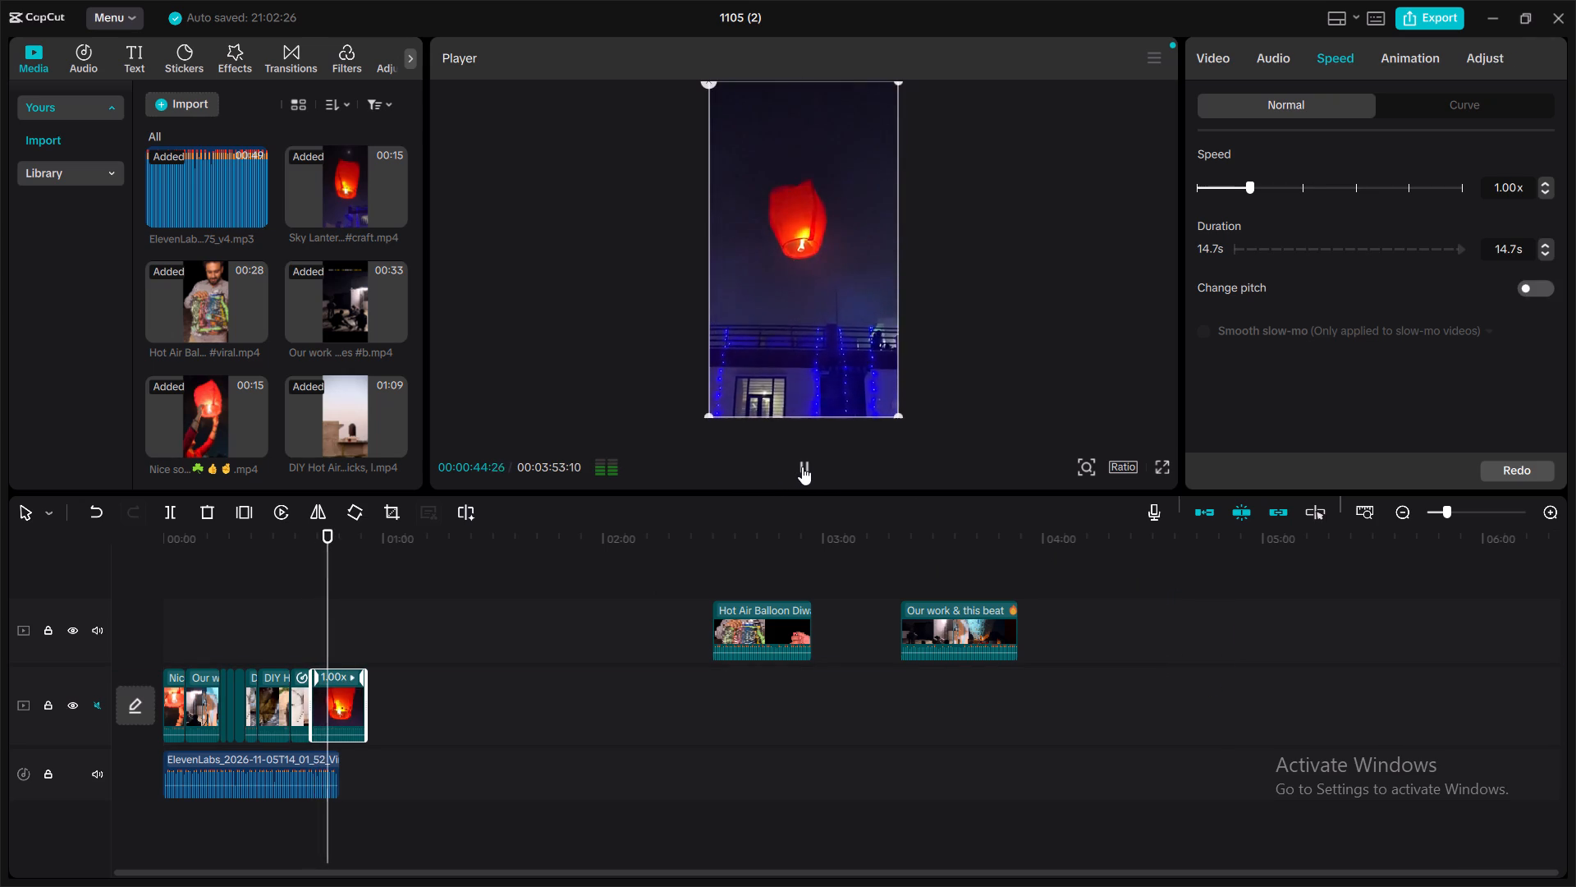
pyautogui.click(802, 466)
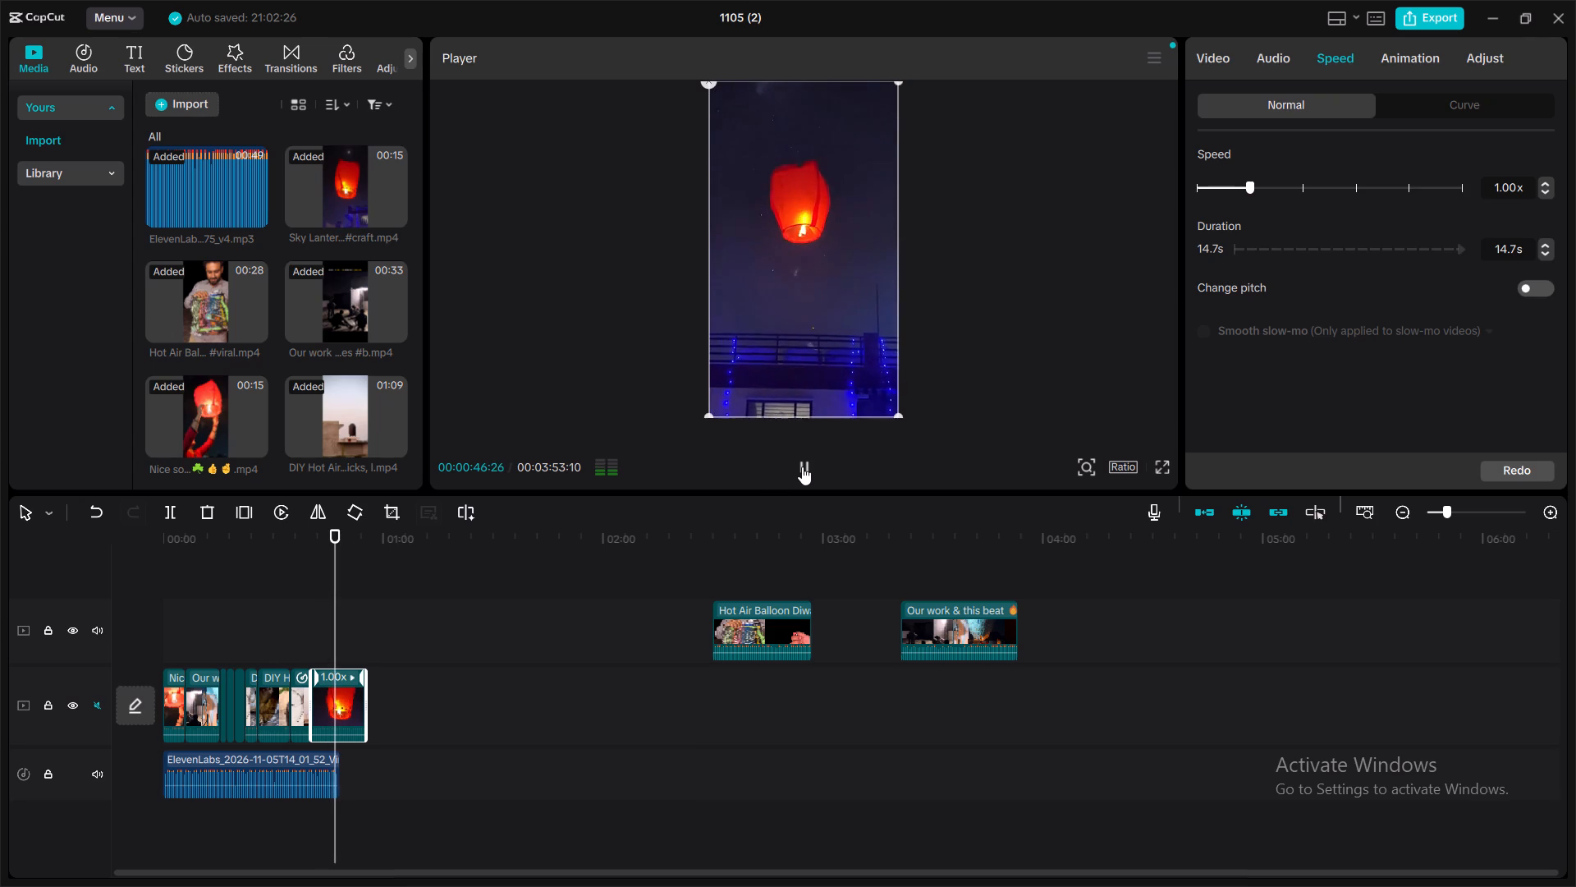
pyautogui.click(802, 466)
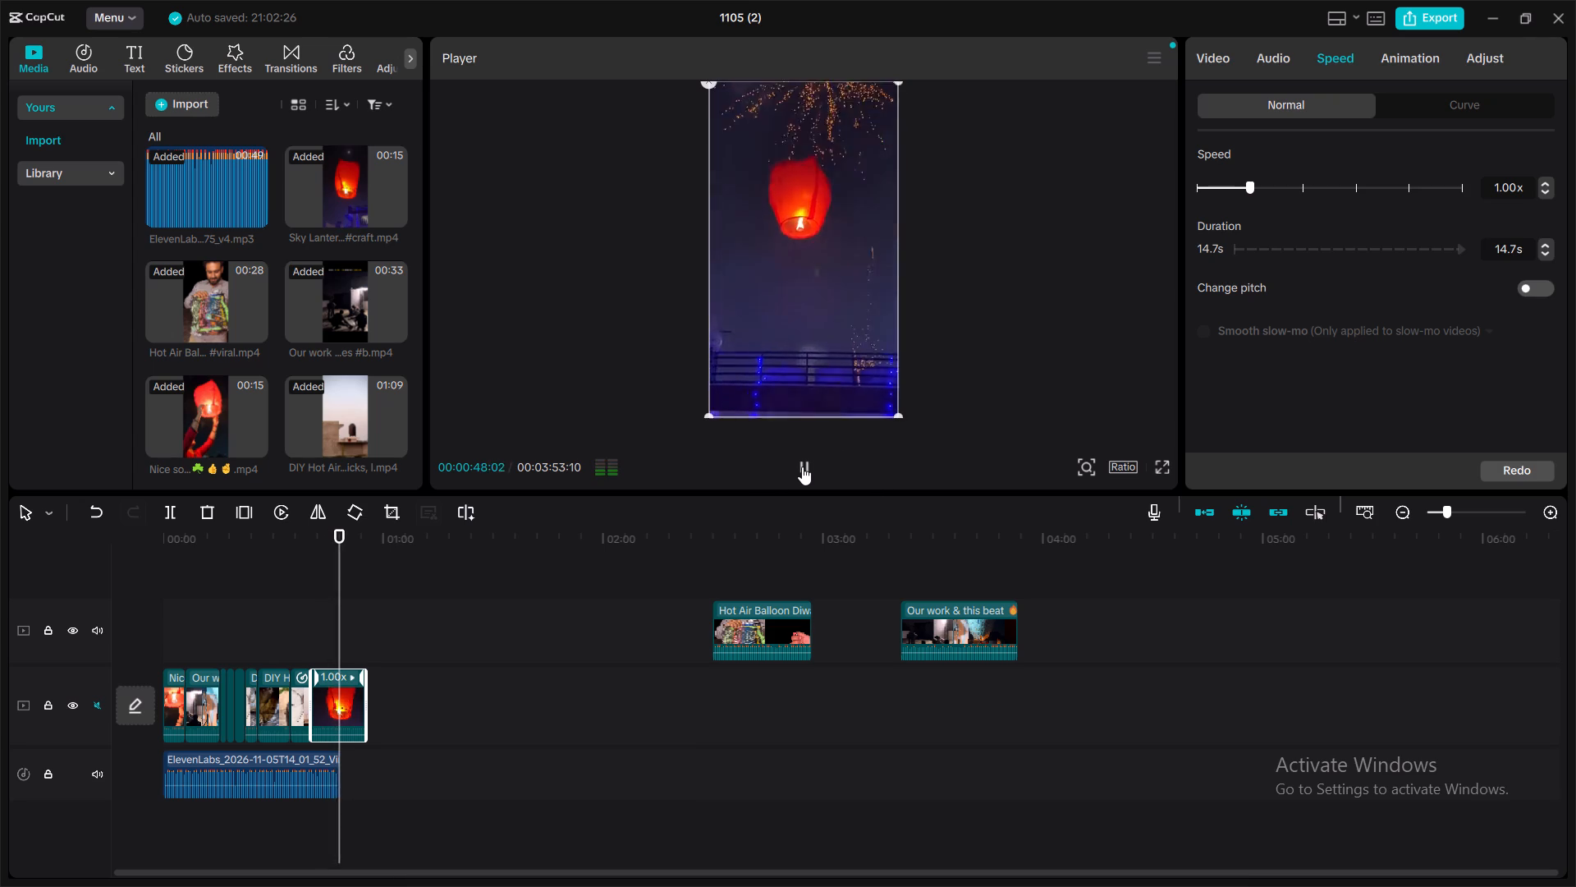
pyautogui.click(802, 466)
pyautogui.click(802, 466)
pyautogui.click(802, 466)
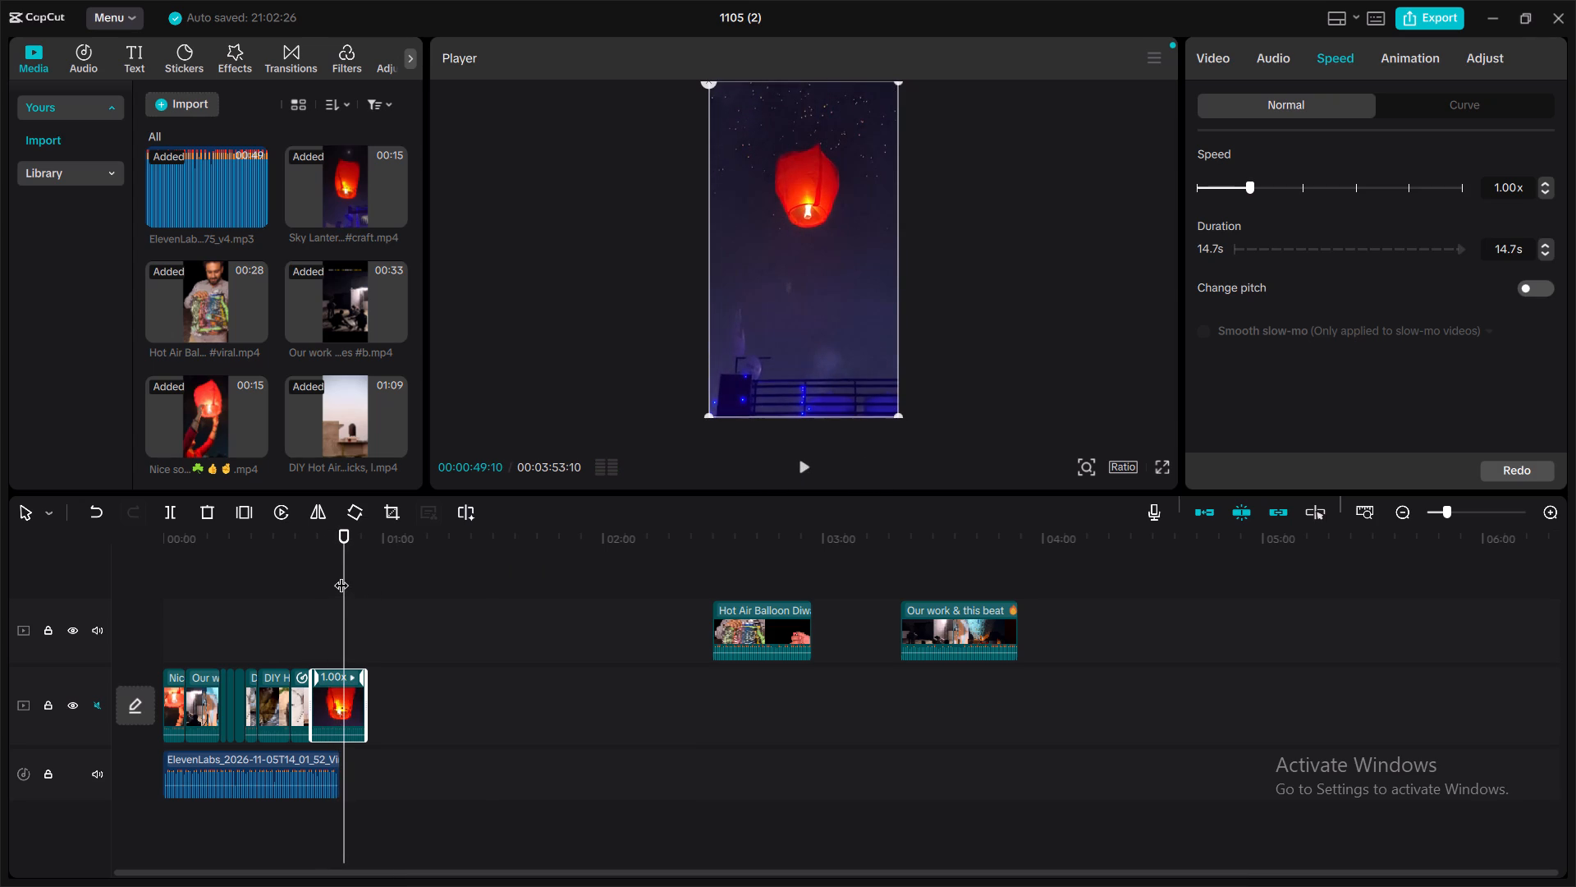
pyautogui.moveTo(342, 573); pyautogui.dragTo(330, 573)
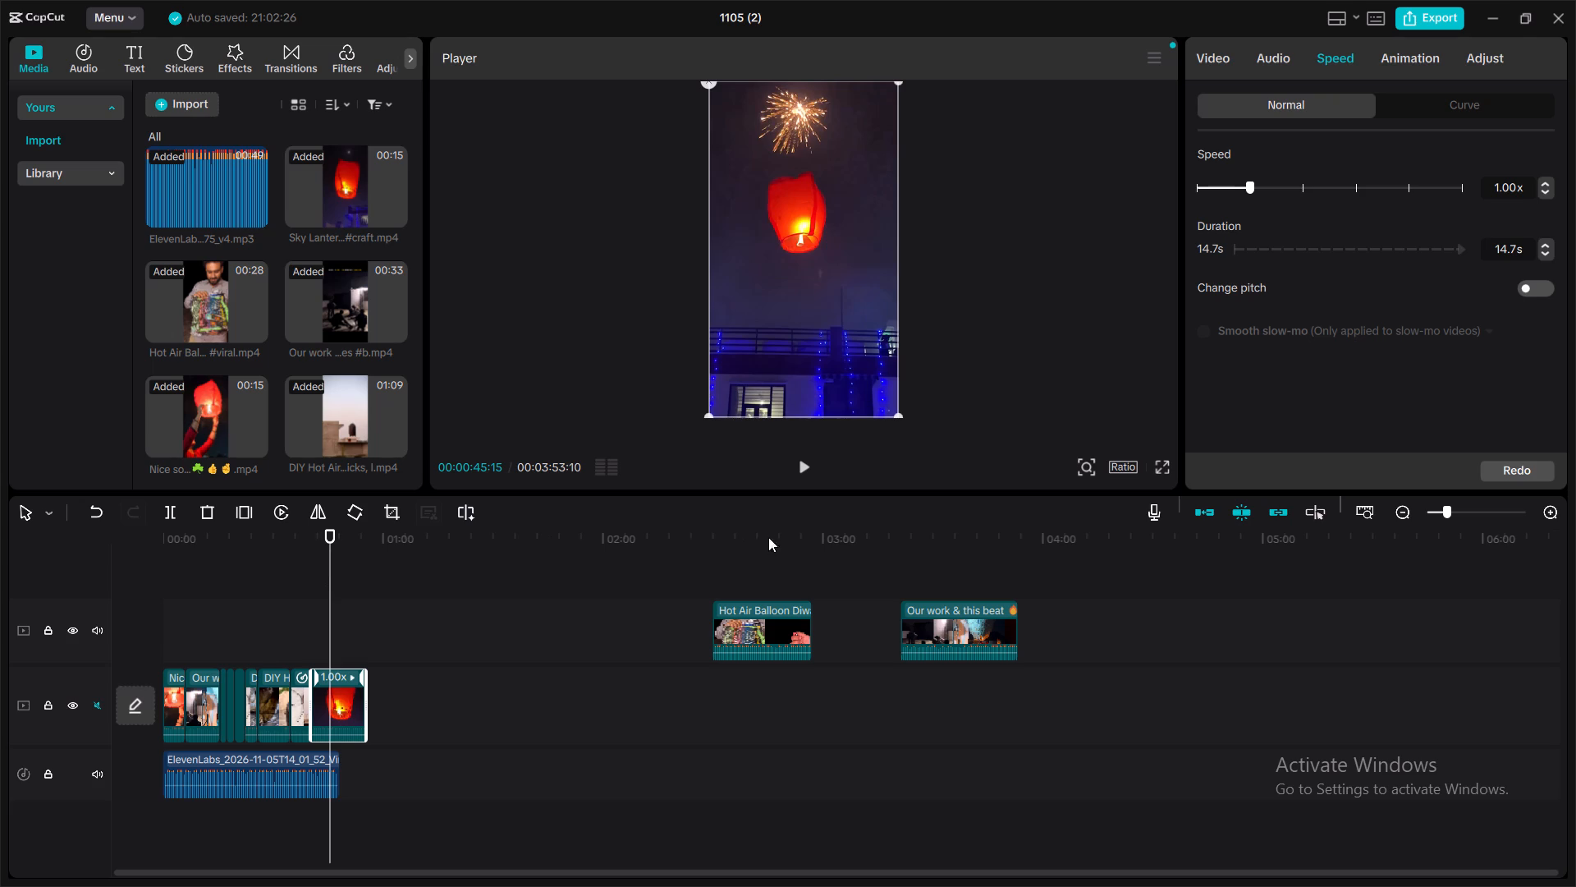
pyautogui.click(797, 459)
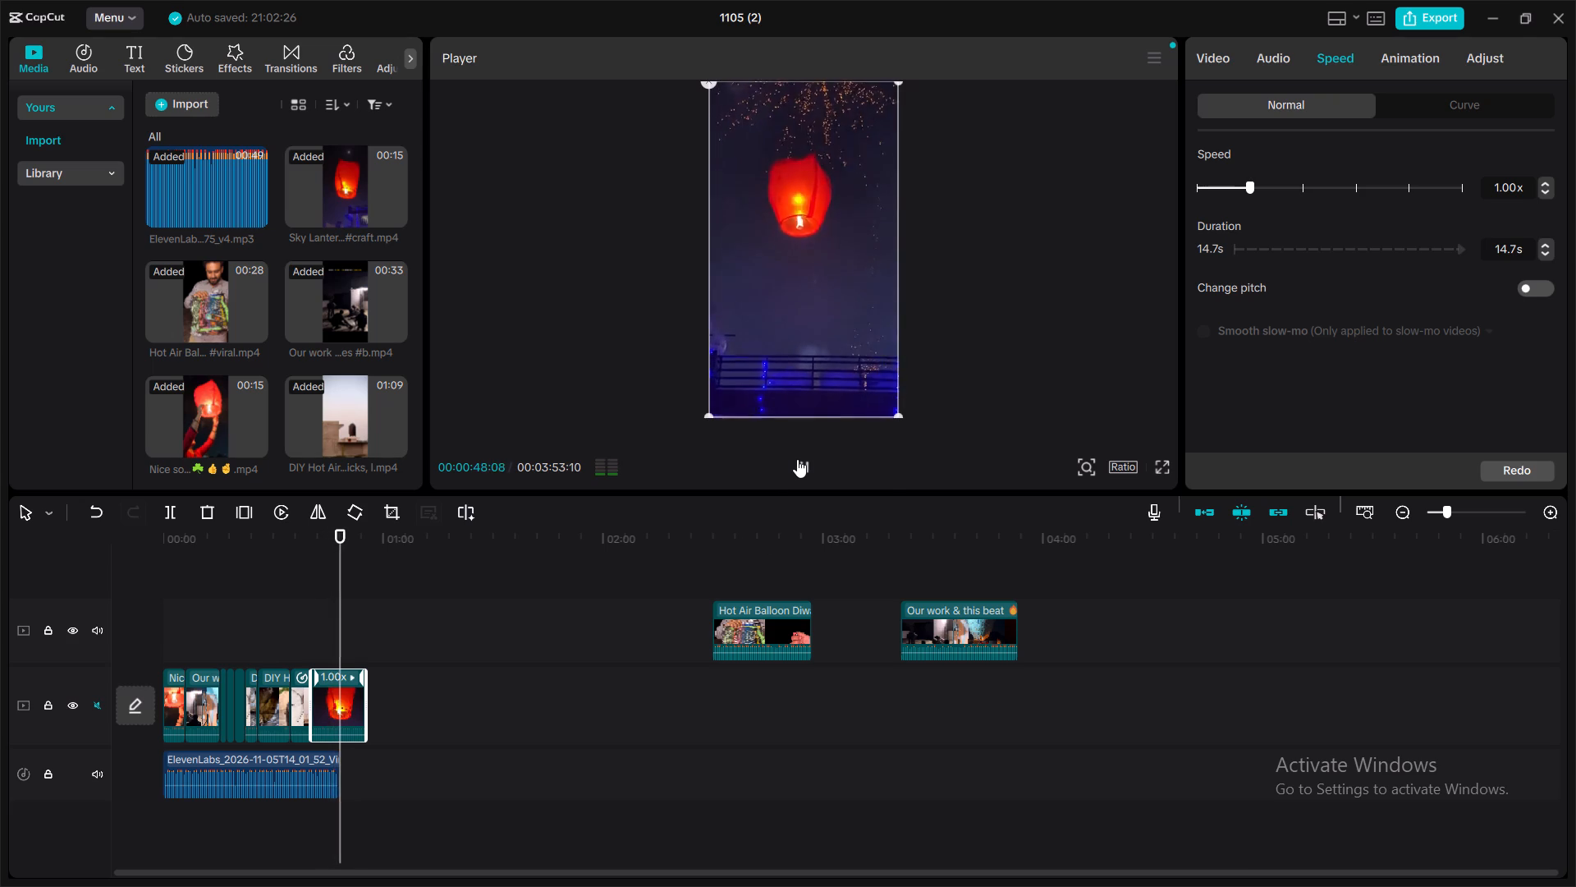
pyautogui.click(797, 459)
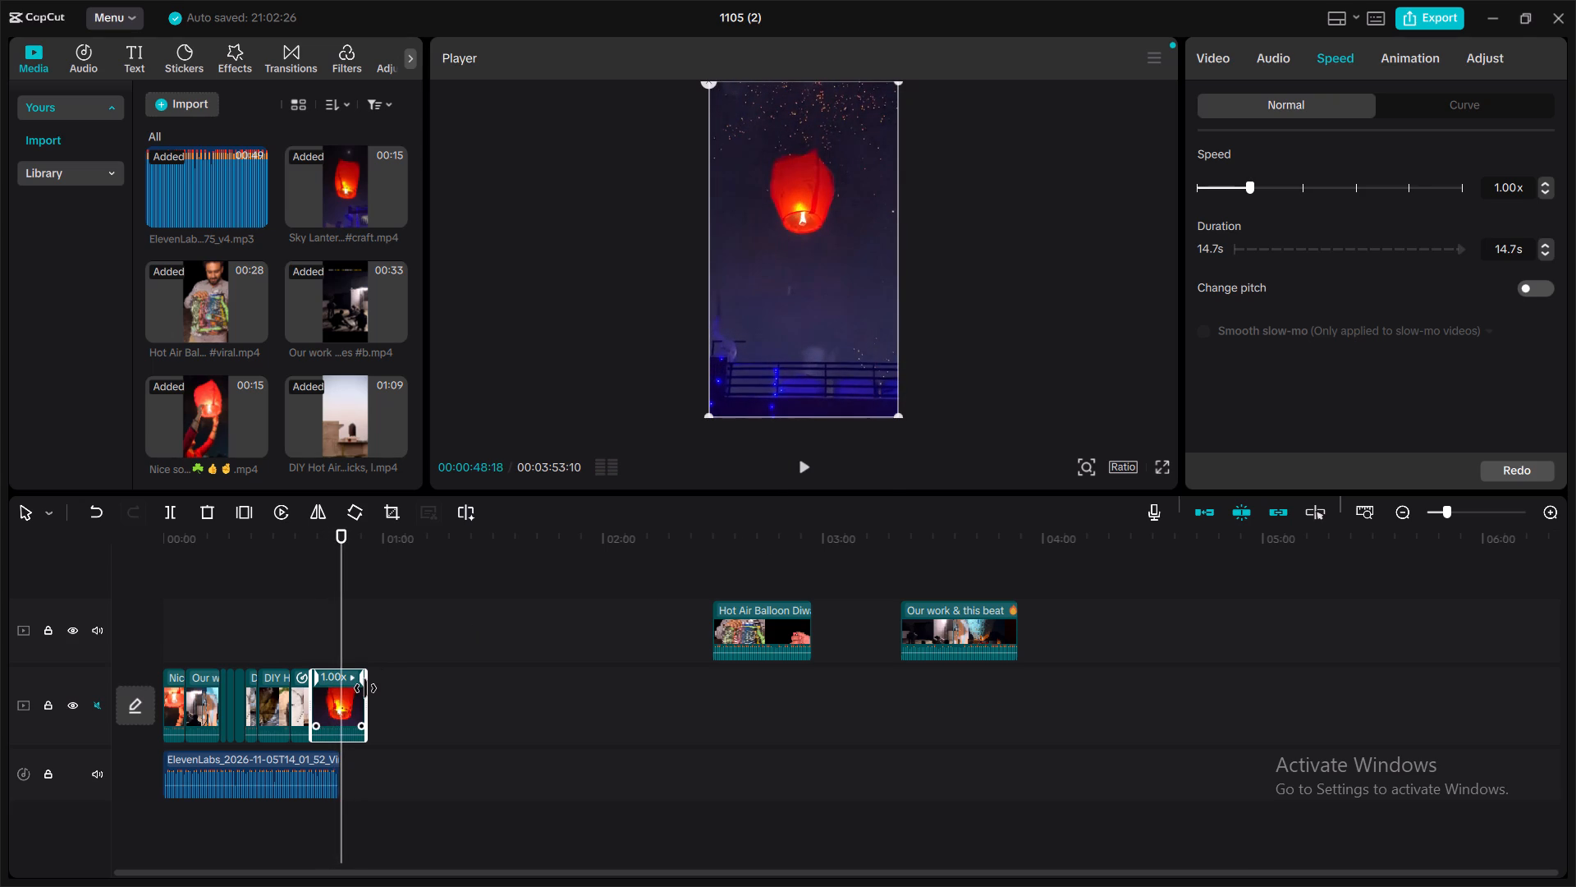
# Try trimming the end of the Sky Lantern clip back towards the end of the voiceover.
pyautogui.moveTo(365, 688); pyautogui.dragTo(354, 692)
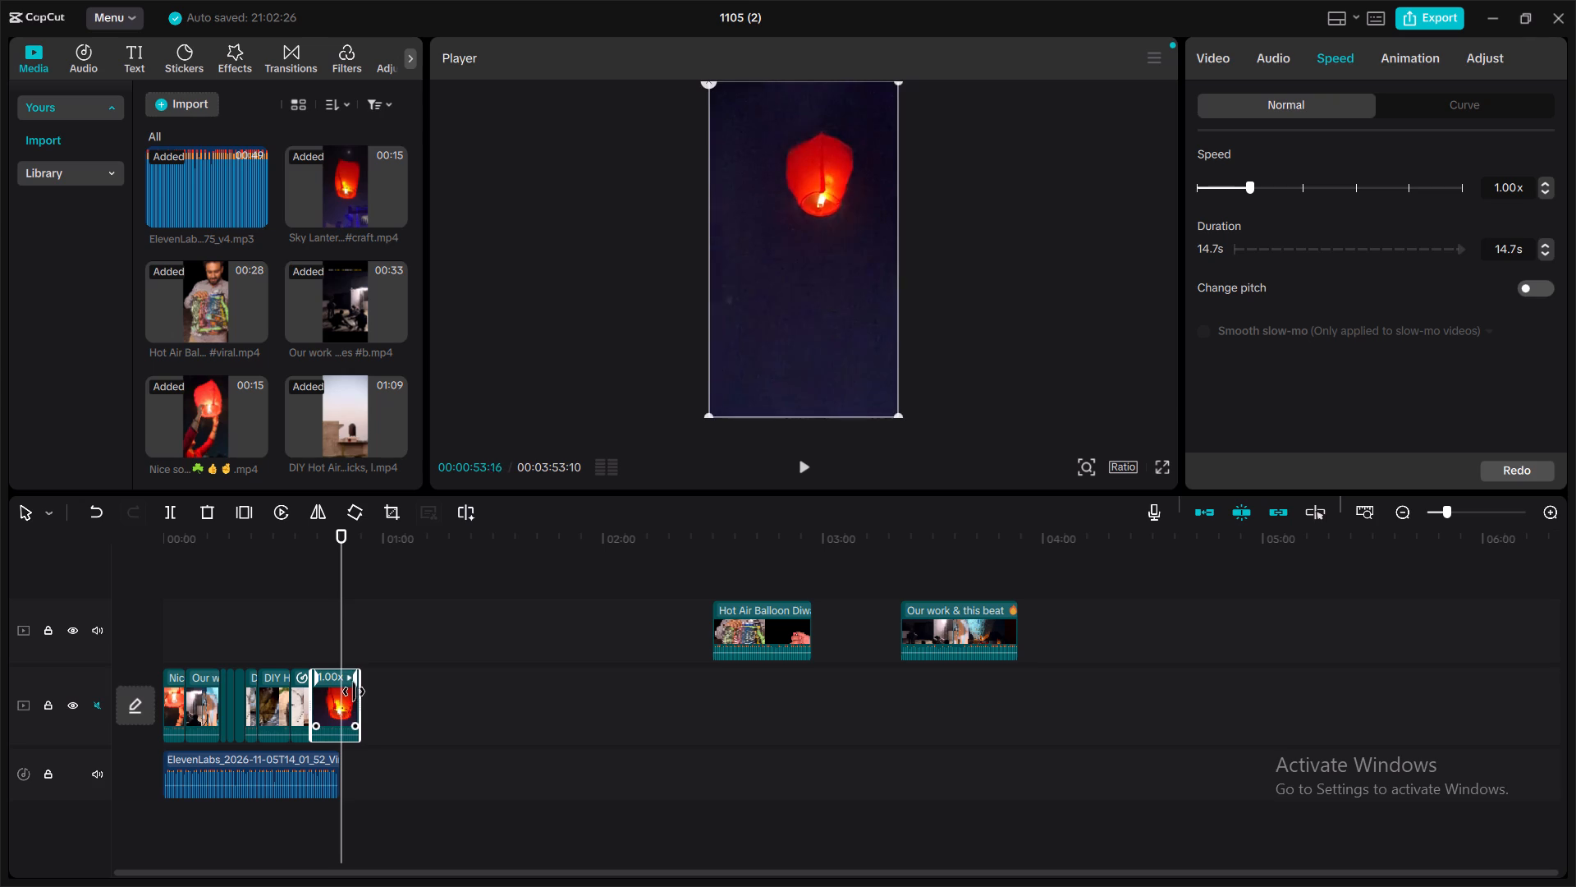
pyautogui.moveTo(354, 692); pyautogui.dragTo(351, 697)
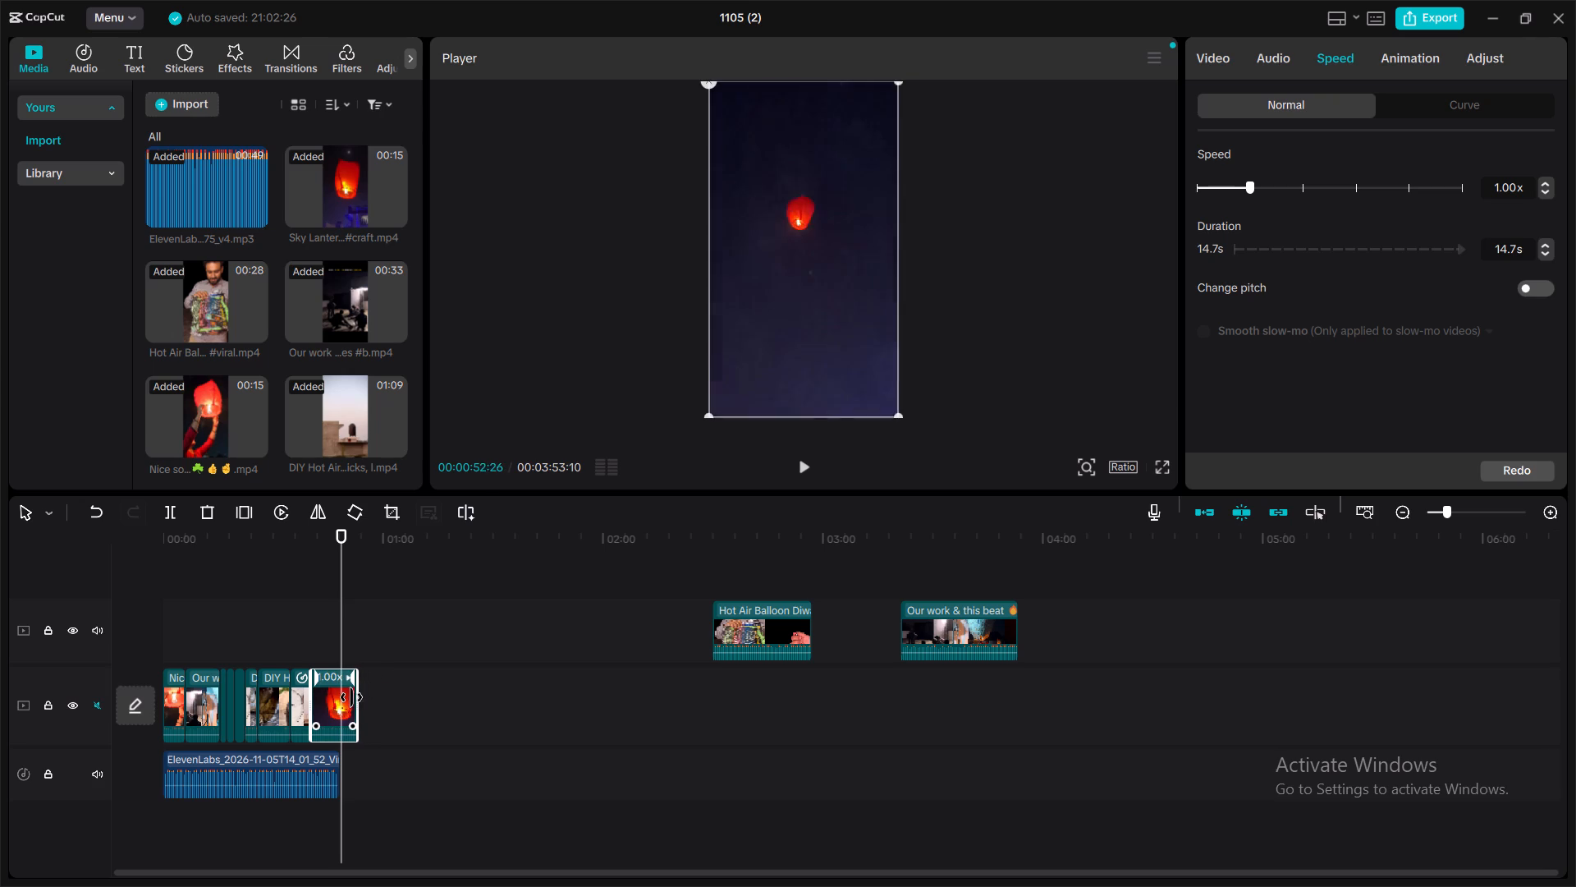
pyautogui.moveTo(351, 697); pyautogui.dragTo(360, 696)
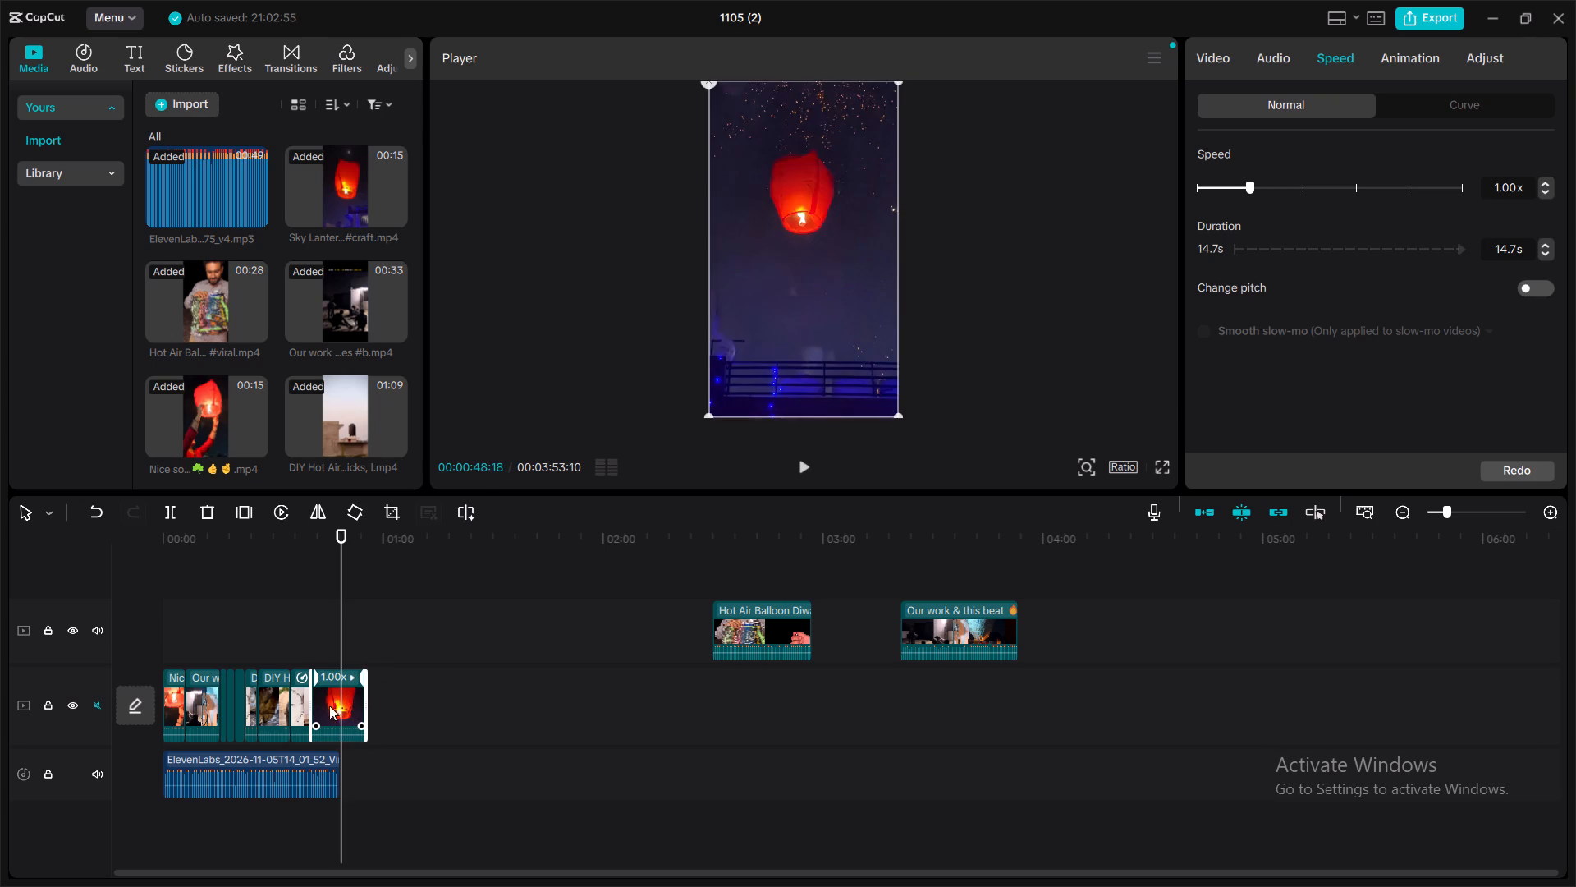
# Trim a little off the start of the Sky Lantern clip and set its speed to 1.65x.
pyautogui.moveTo(309, 696); pyautogui.dragTo(317, 696)
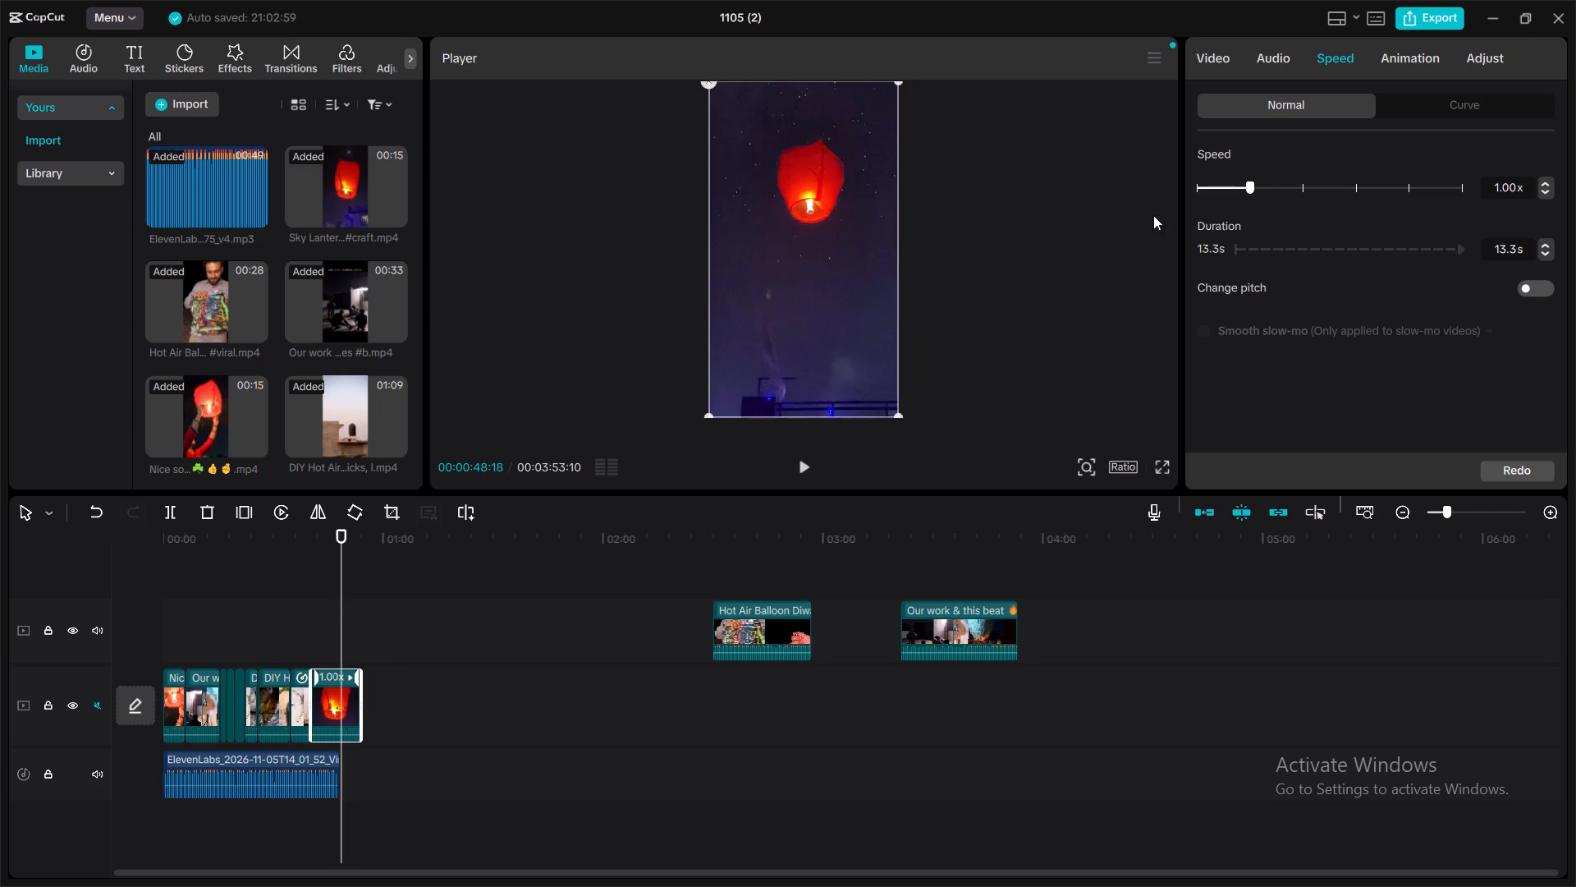
pyautogui.click(1285, 185)
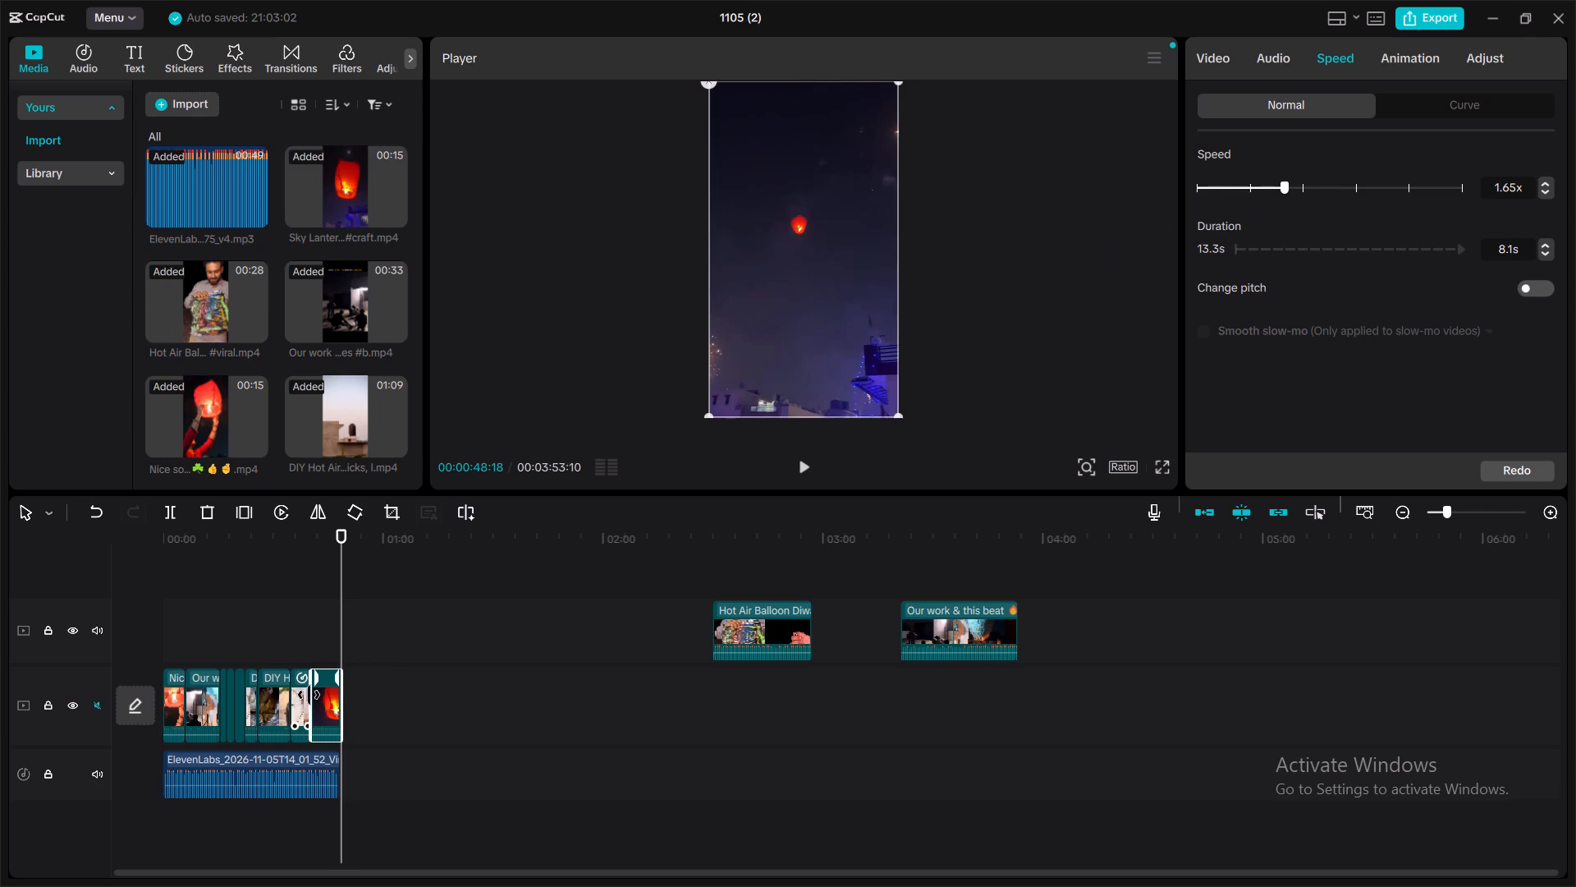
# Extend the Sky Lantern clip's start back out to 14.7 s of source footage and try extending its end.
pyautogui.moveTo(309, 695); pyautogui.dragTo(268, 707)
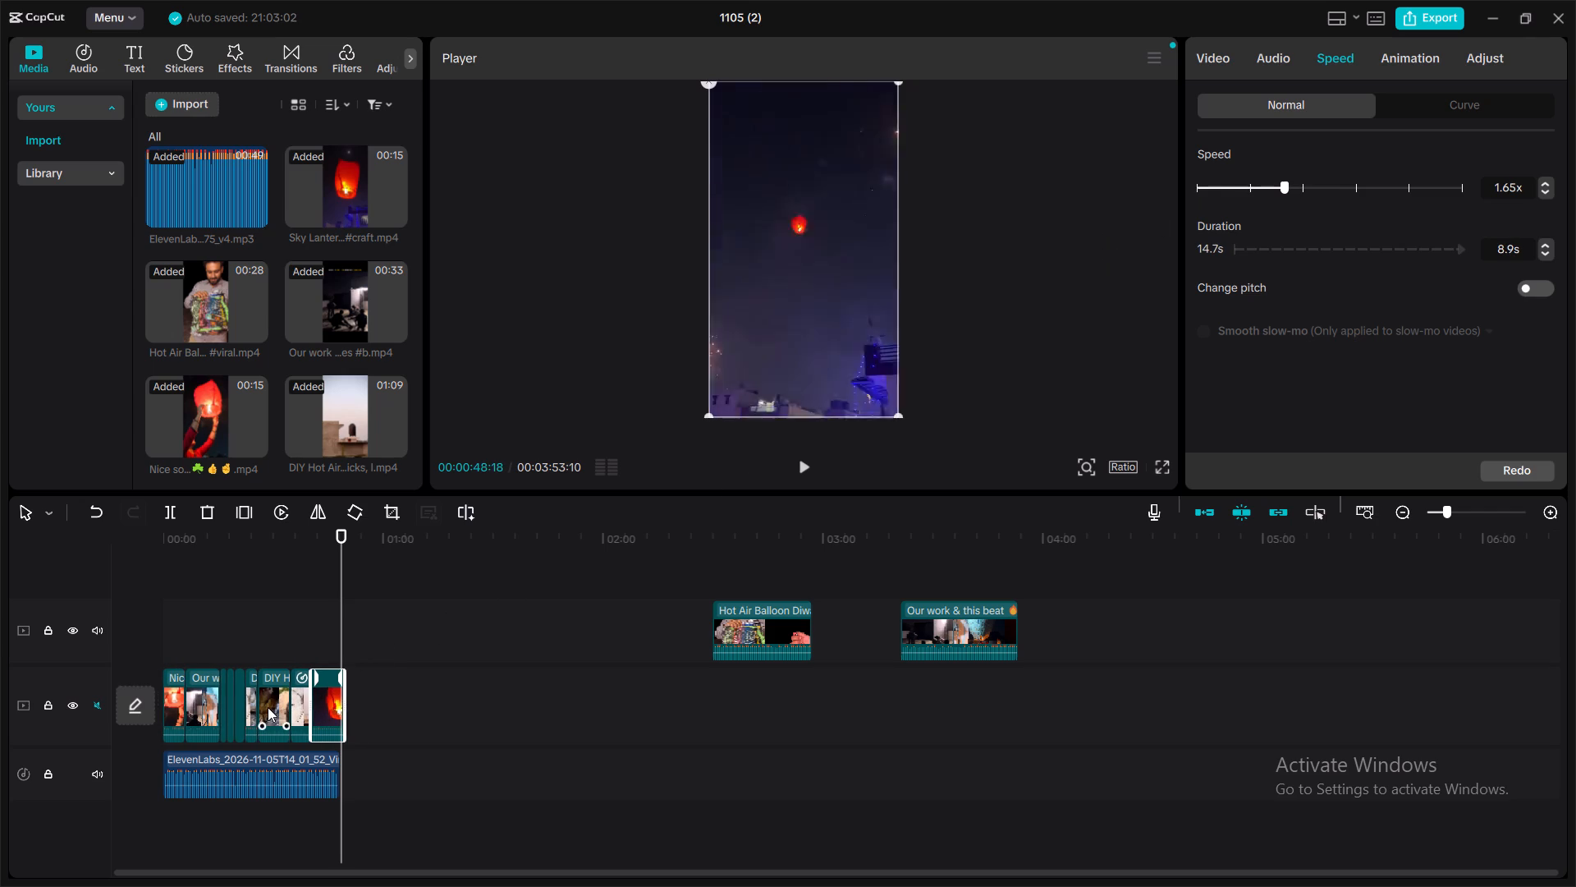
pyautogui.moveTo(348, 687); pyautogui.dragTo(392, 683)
# Play the sped-up Sky Lantern shot to compare its ending with the end of the voiceover.
pyautogui.moveTo(337, 614); pyautogui.dragTo(336, 614)
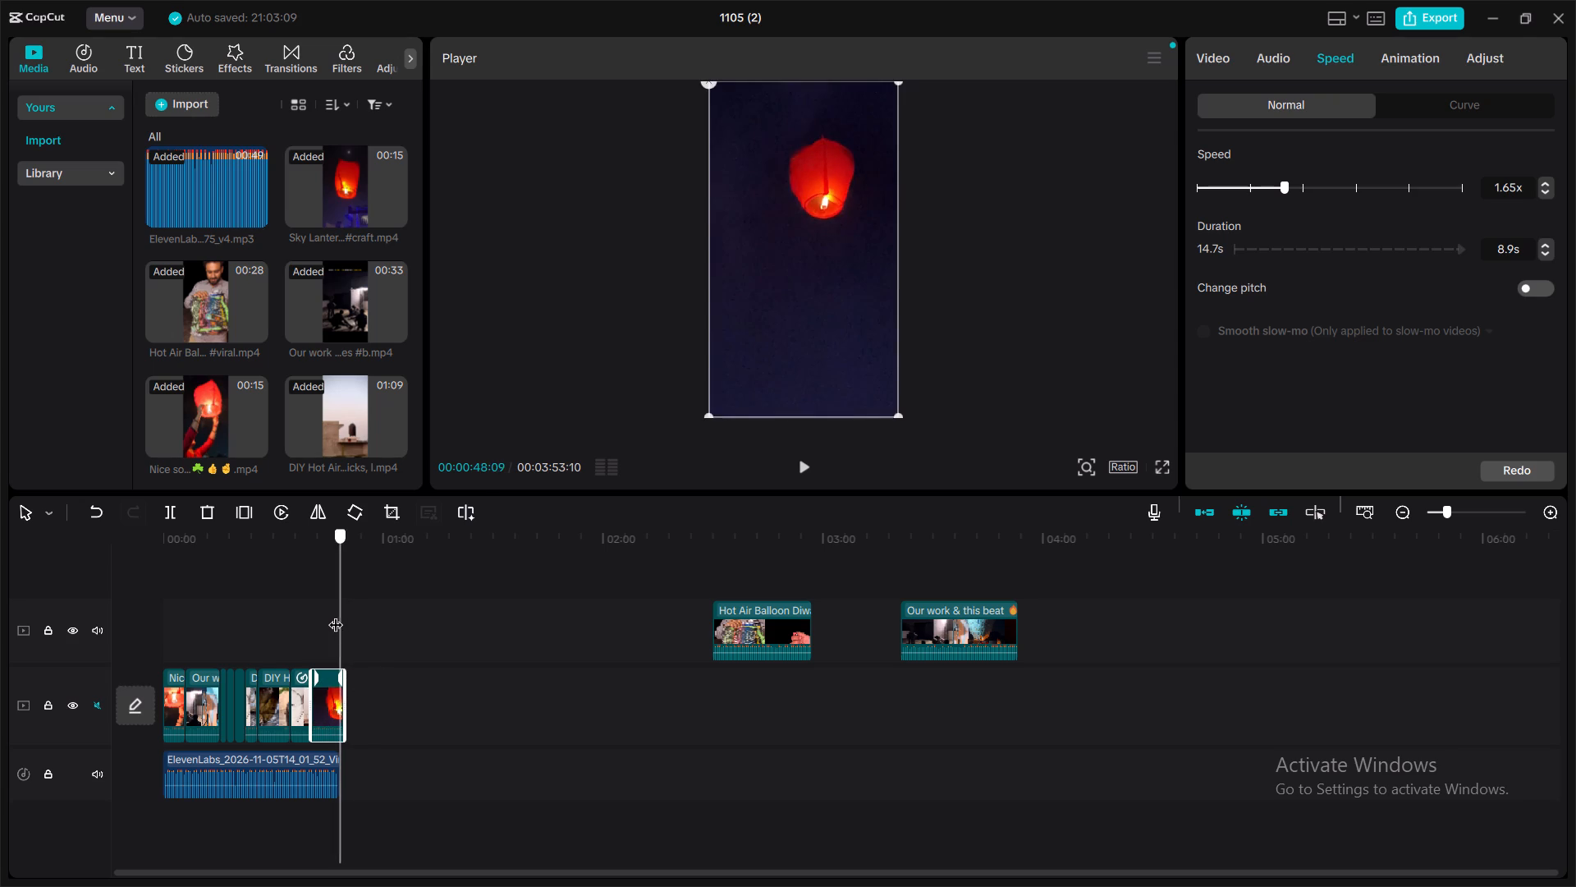
pyautogui.moveTo(336, 614); pyautogui.dragTo(314, 614)
pyautogui.click(807, 453)
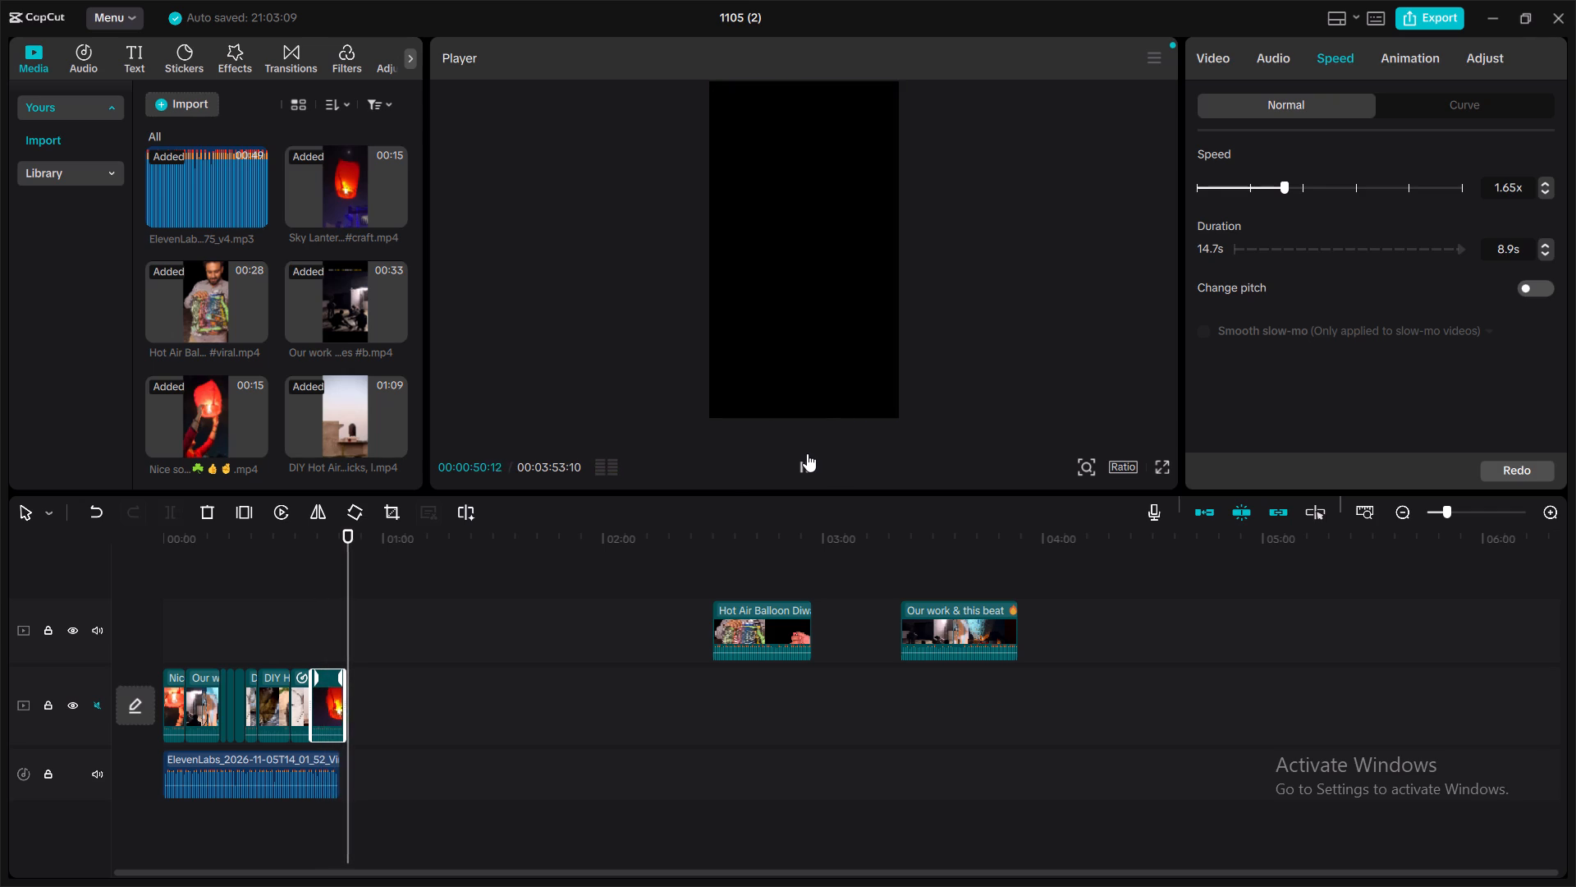
pyautogui.click(807, 453)
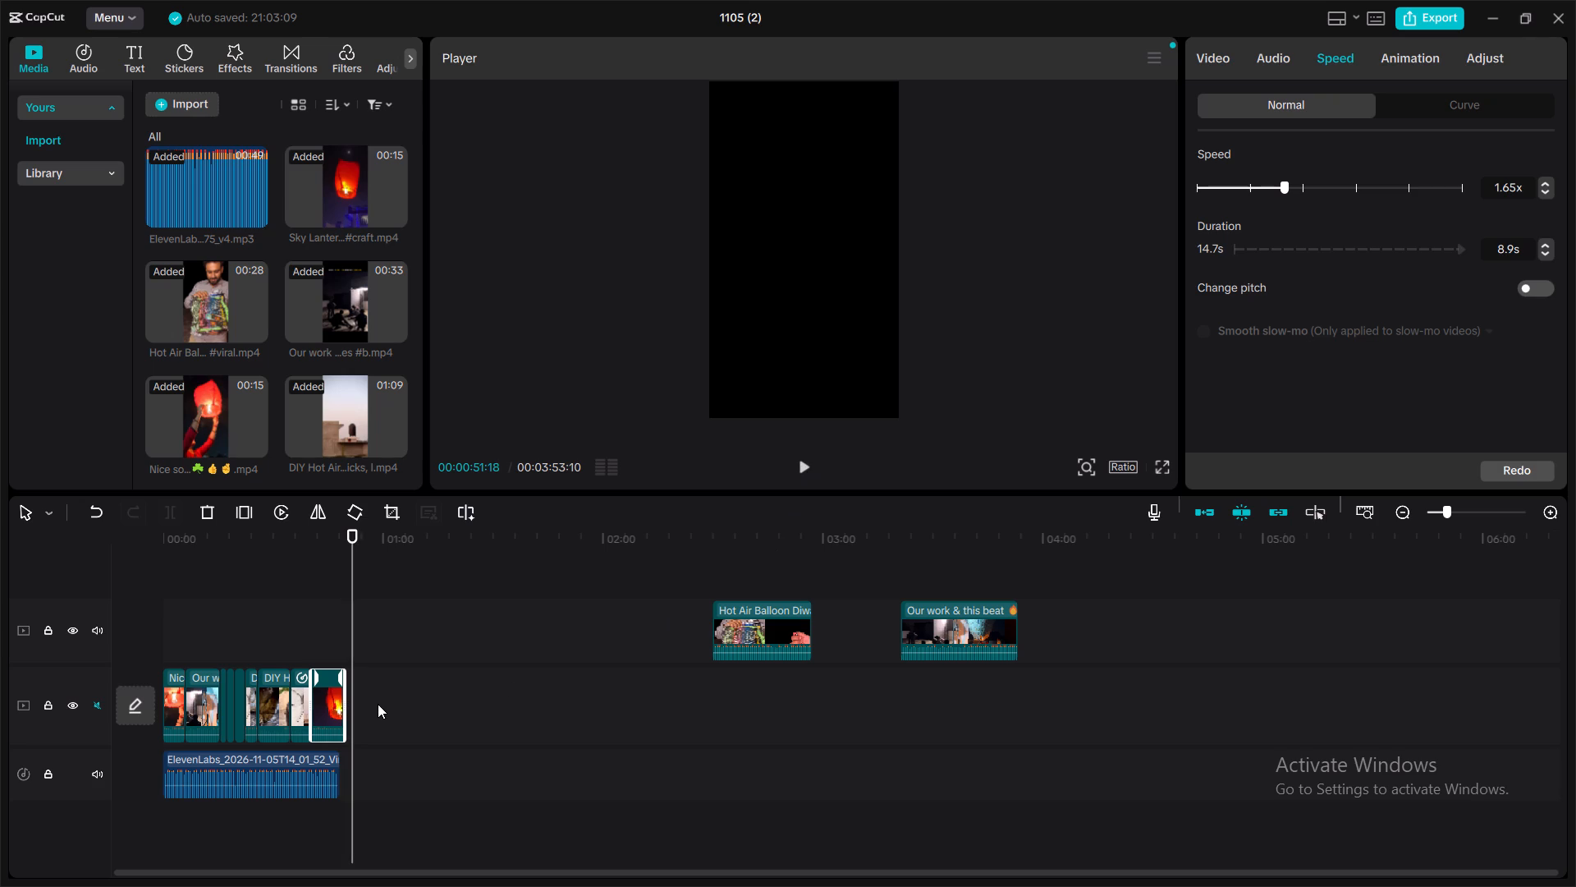
# Trim the start of the Sky Lantern clip to a 7.6 s duration, bringing its end in line with the voiceover's end.
pyautogui.click(312, 687)
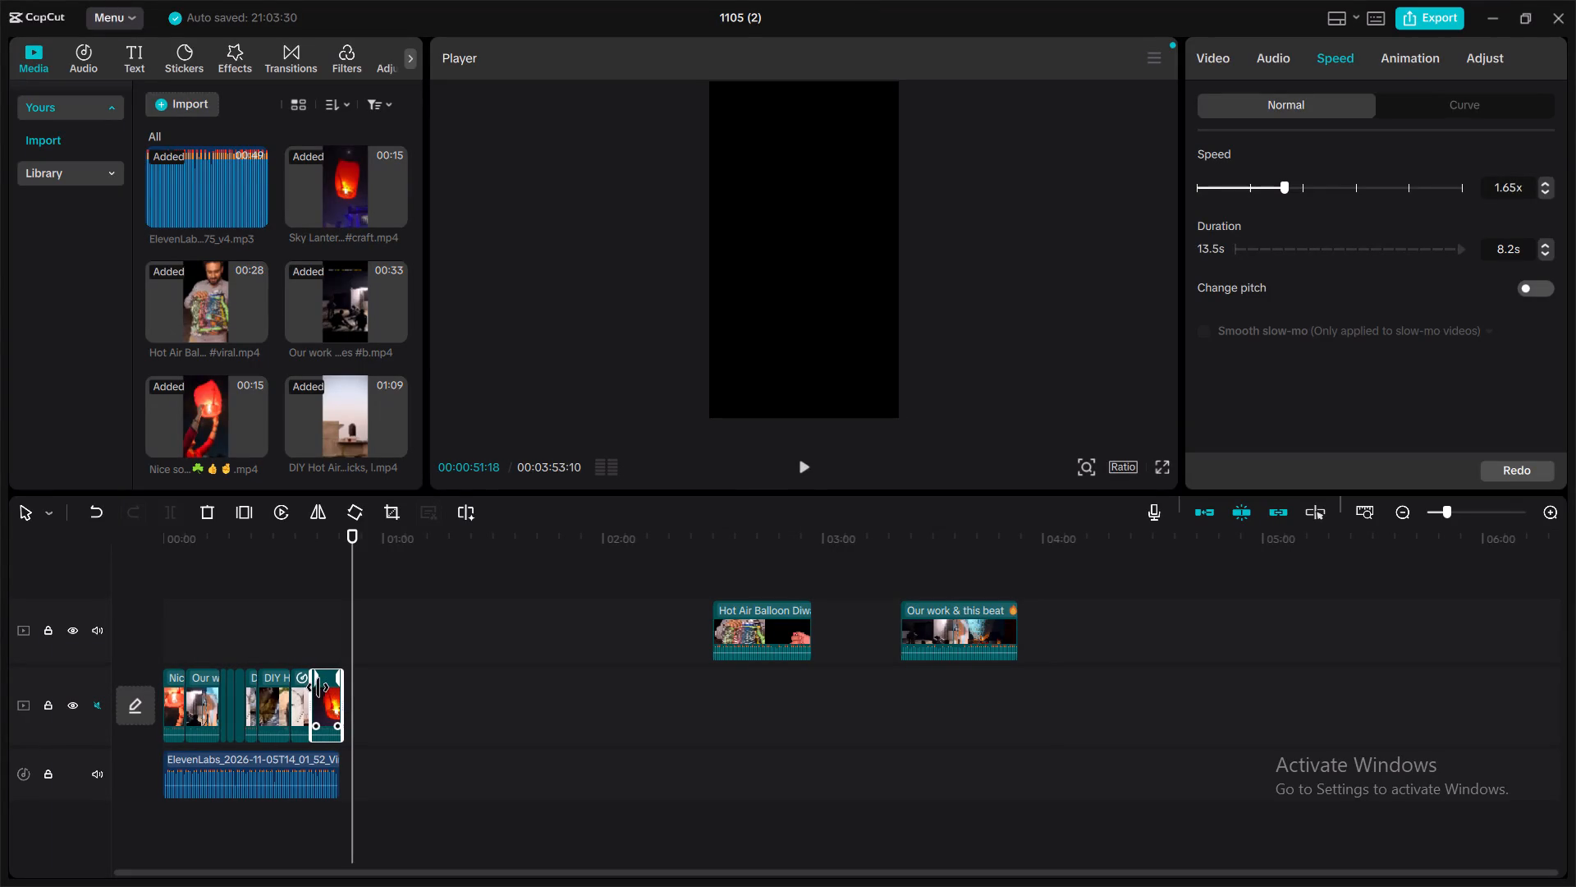
pyautogui.click(313, 692)
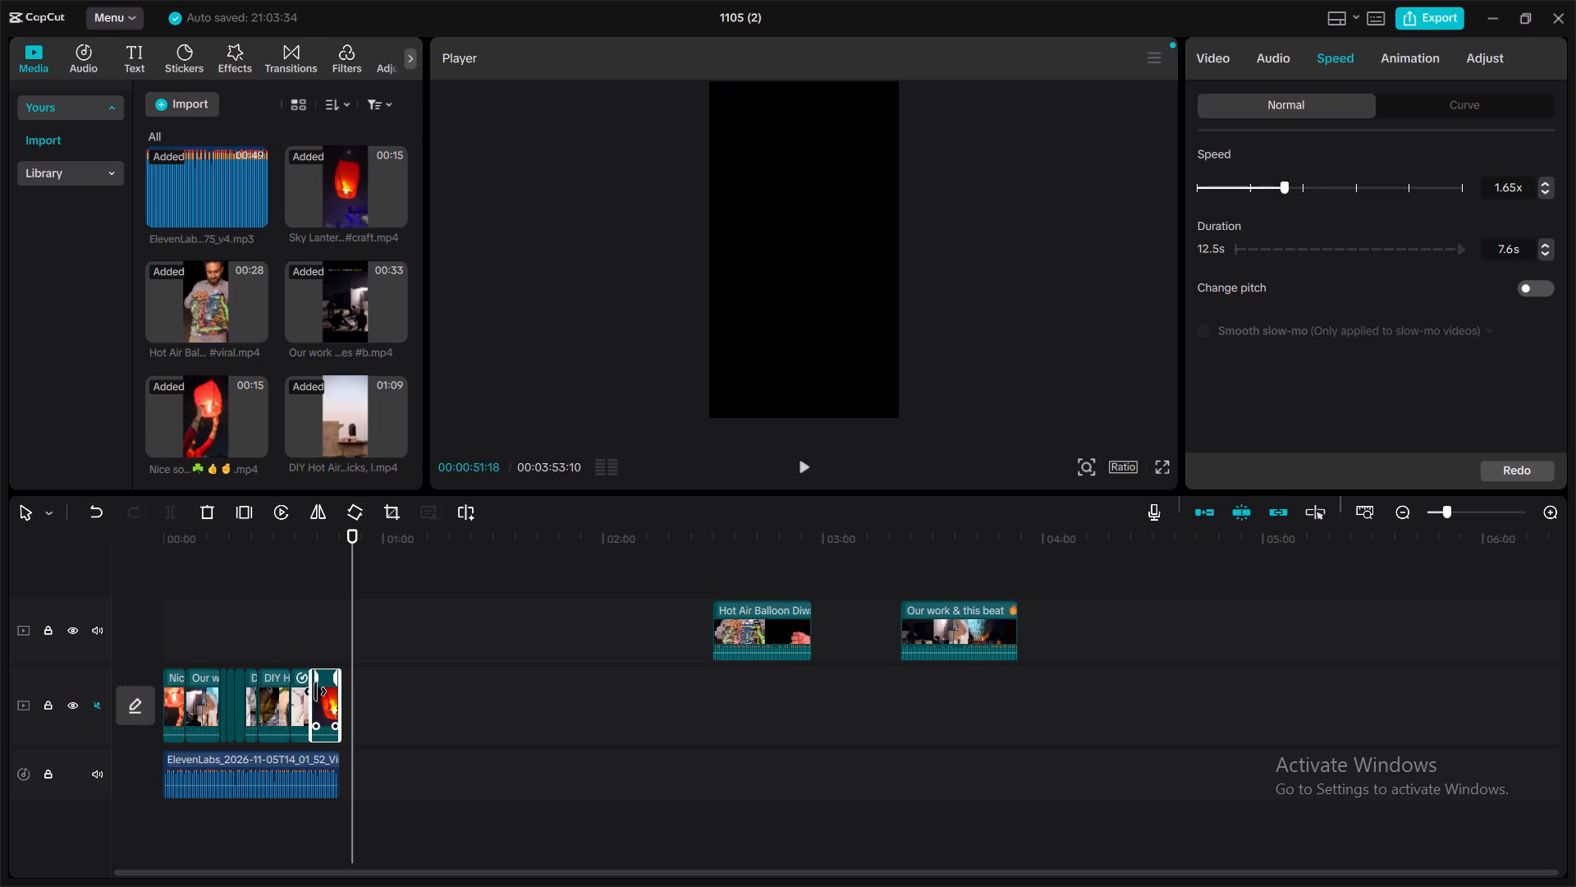
# Delete the two unused leftover clips, Hot Air Balloon Diwali and Our work, from the upper track.
pyautogui.moveTo(689, 616); pyautogui.dragTo(1010, 600)
pyautogui.press('BackSpace')
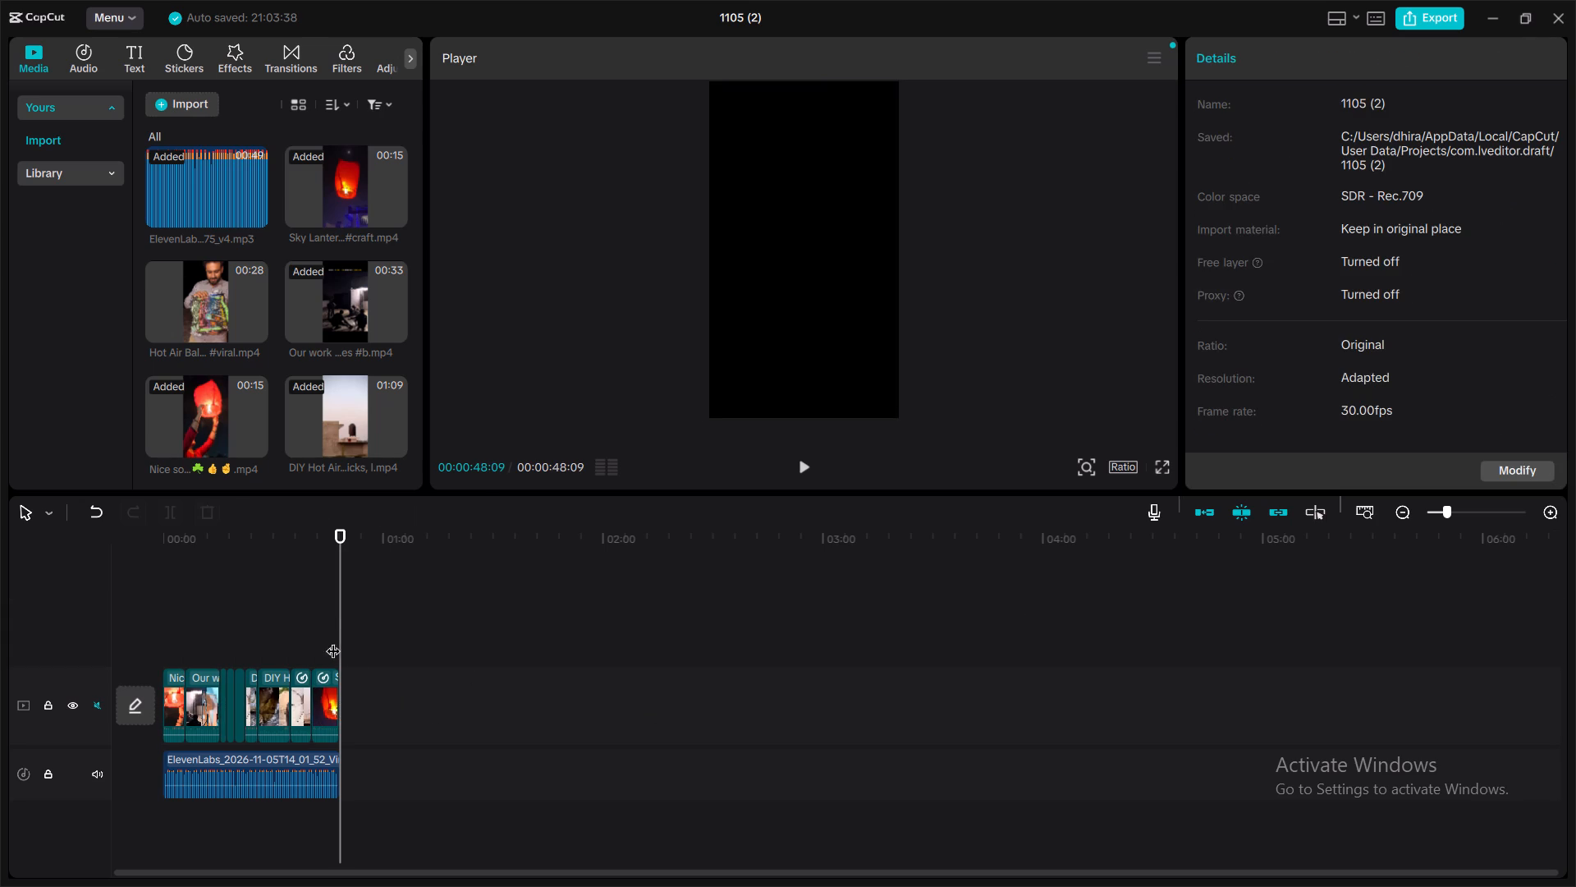
# Play the whole edited video from the beginning to review the shots against the voiceover.
pyautogui.click(318, 634)
pyautogui.moveTo(318, 634); pyautogui.dragTo(89, 606)
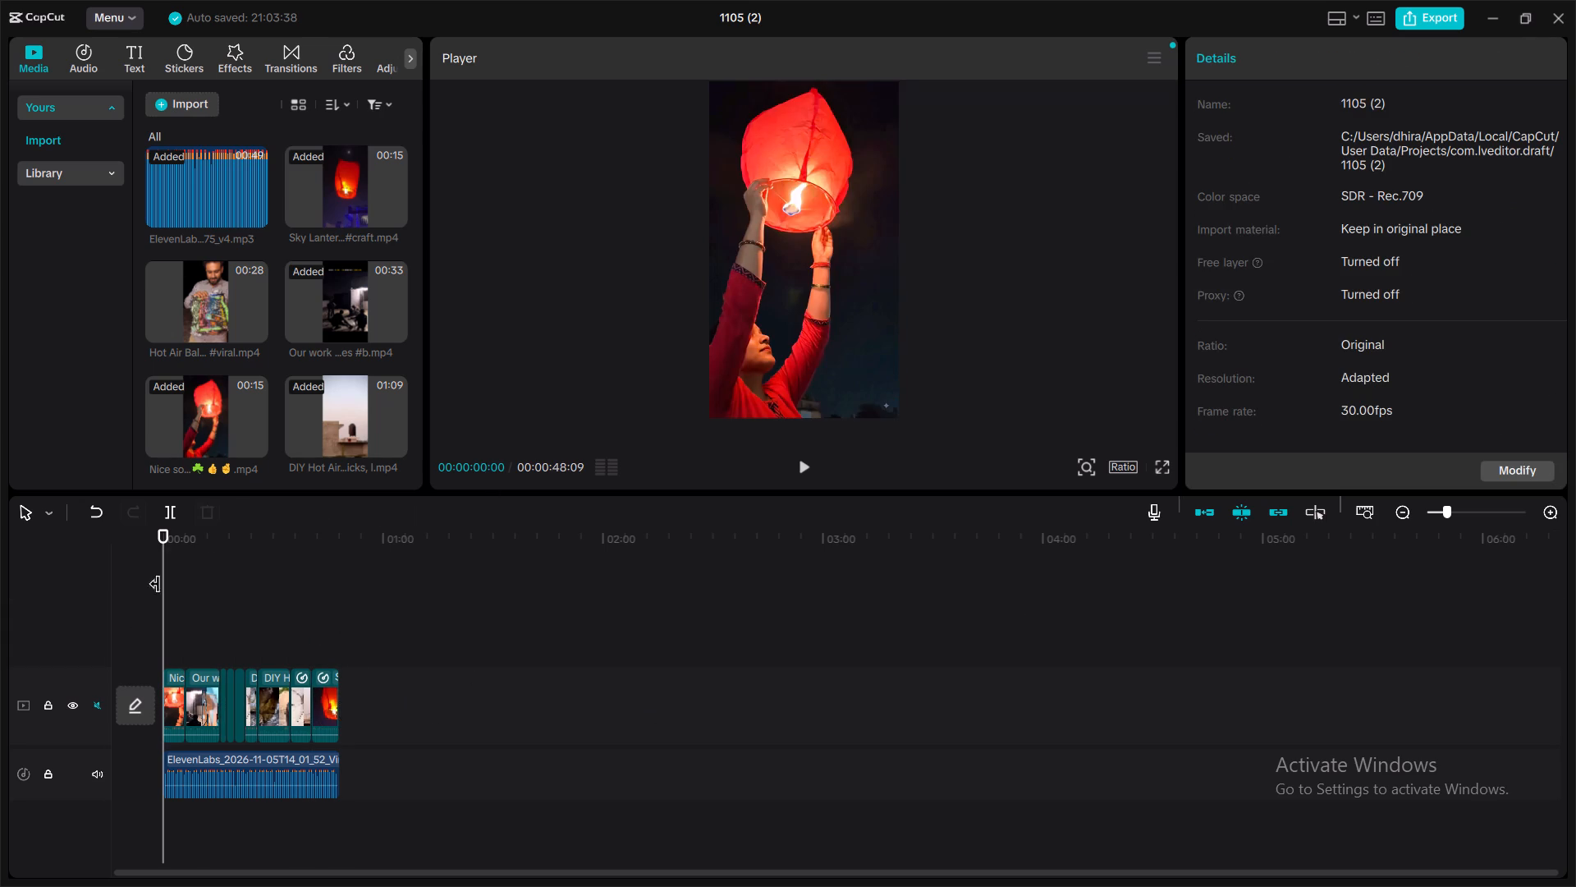
pyautogui.click(806, 466)
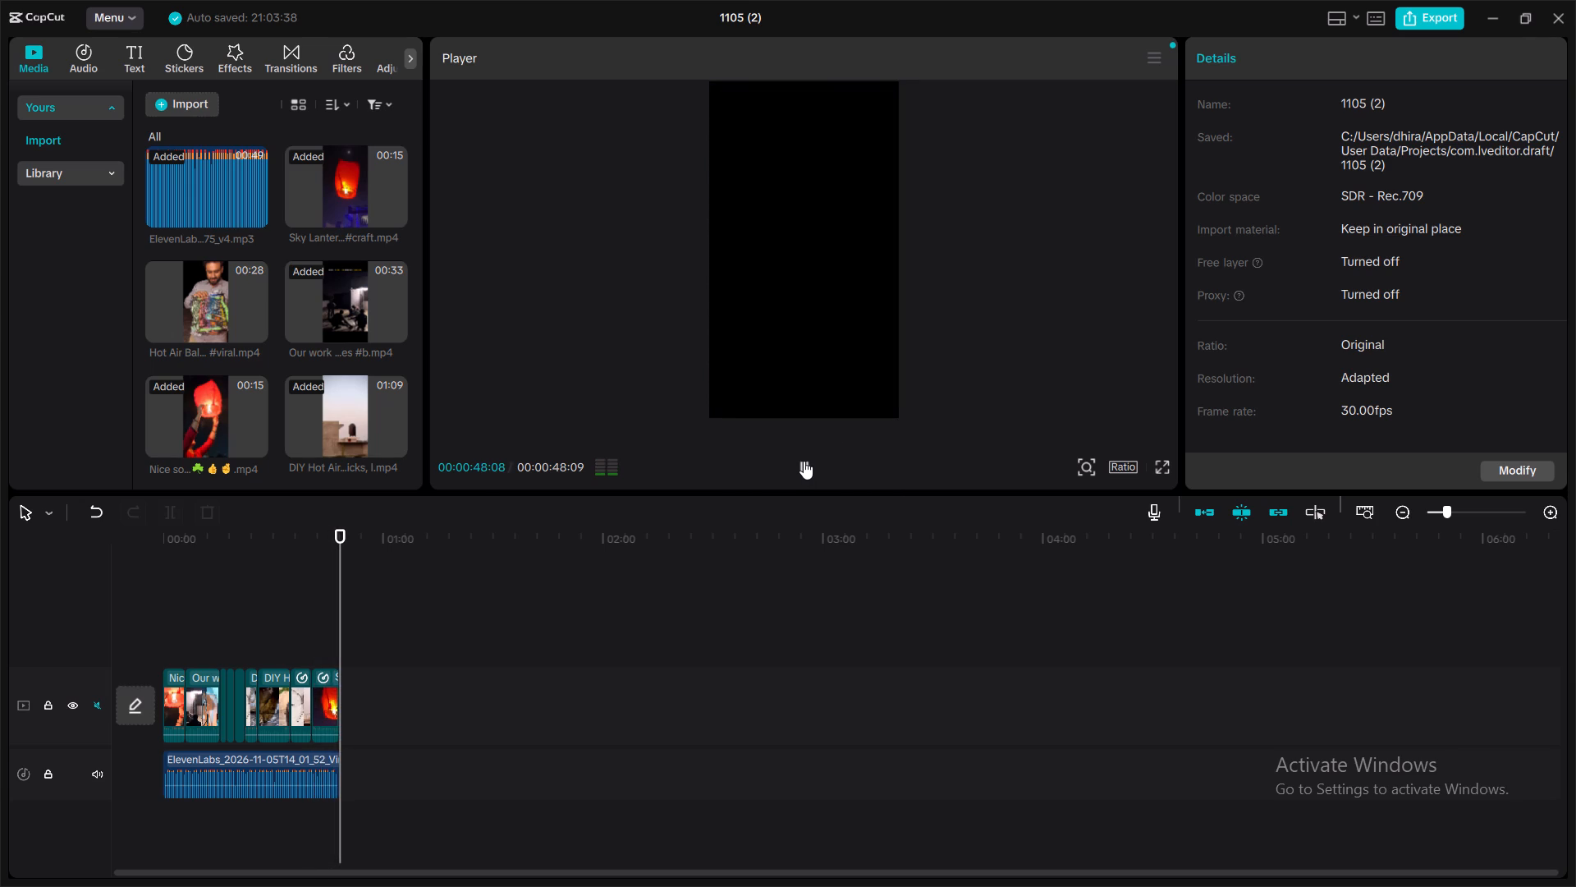
pyautogui.click(804, 461)
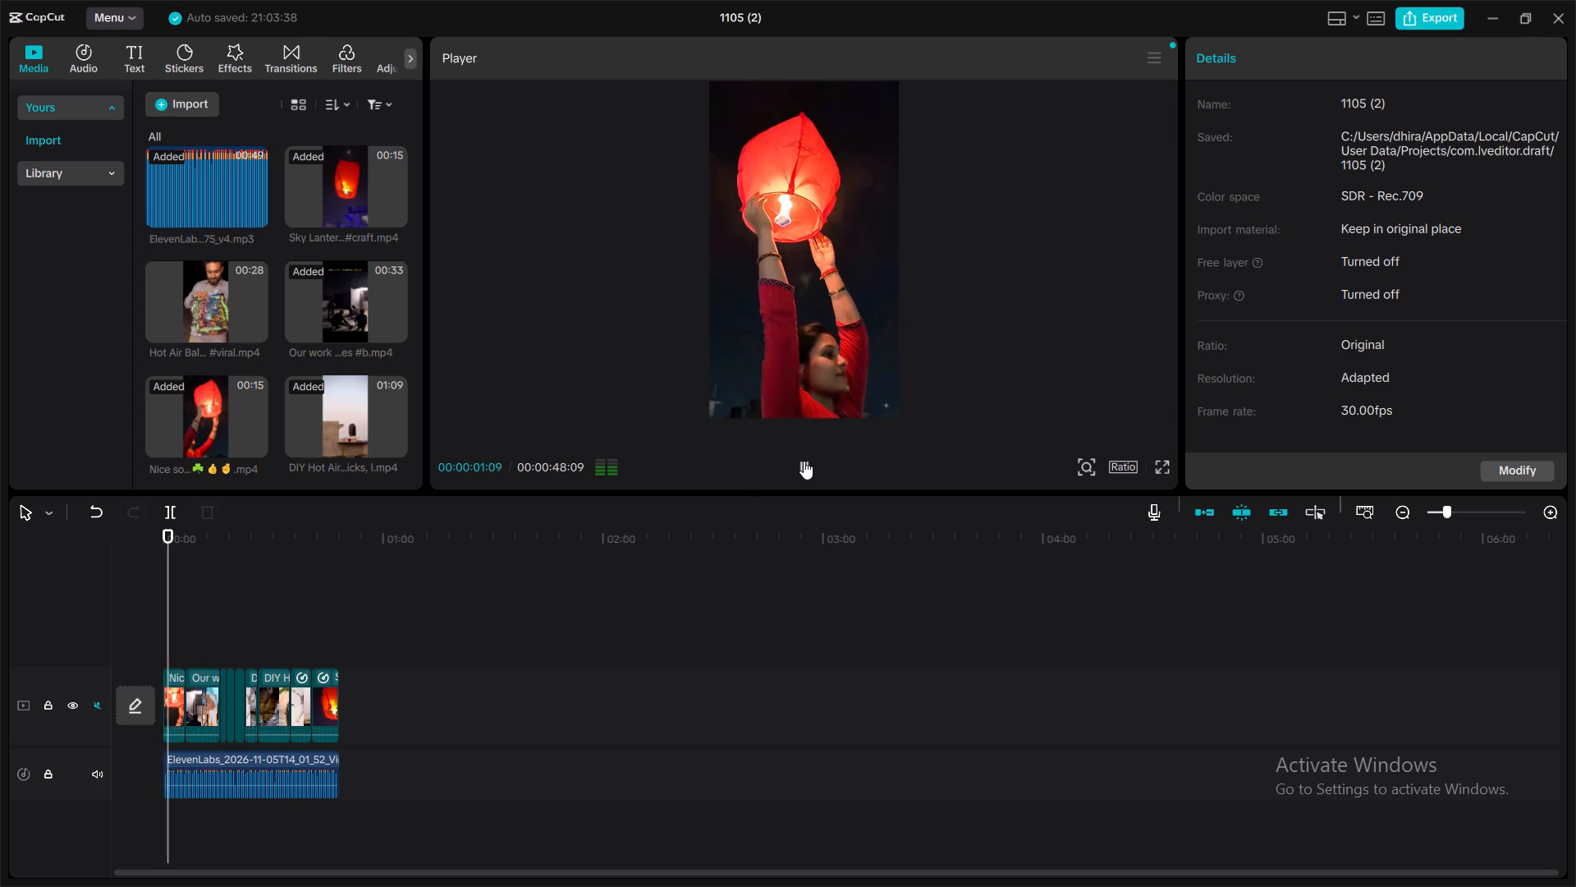
pyautogui.click(804, 461)
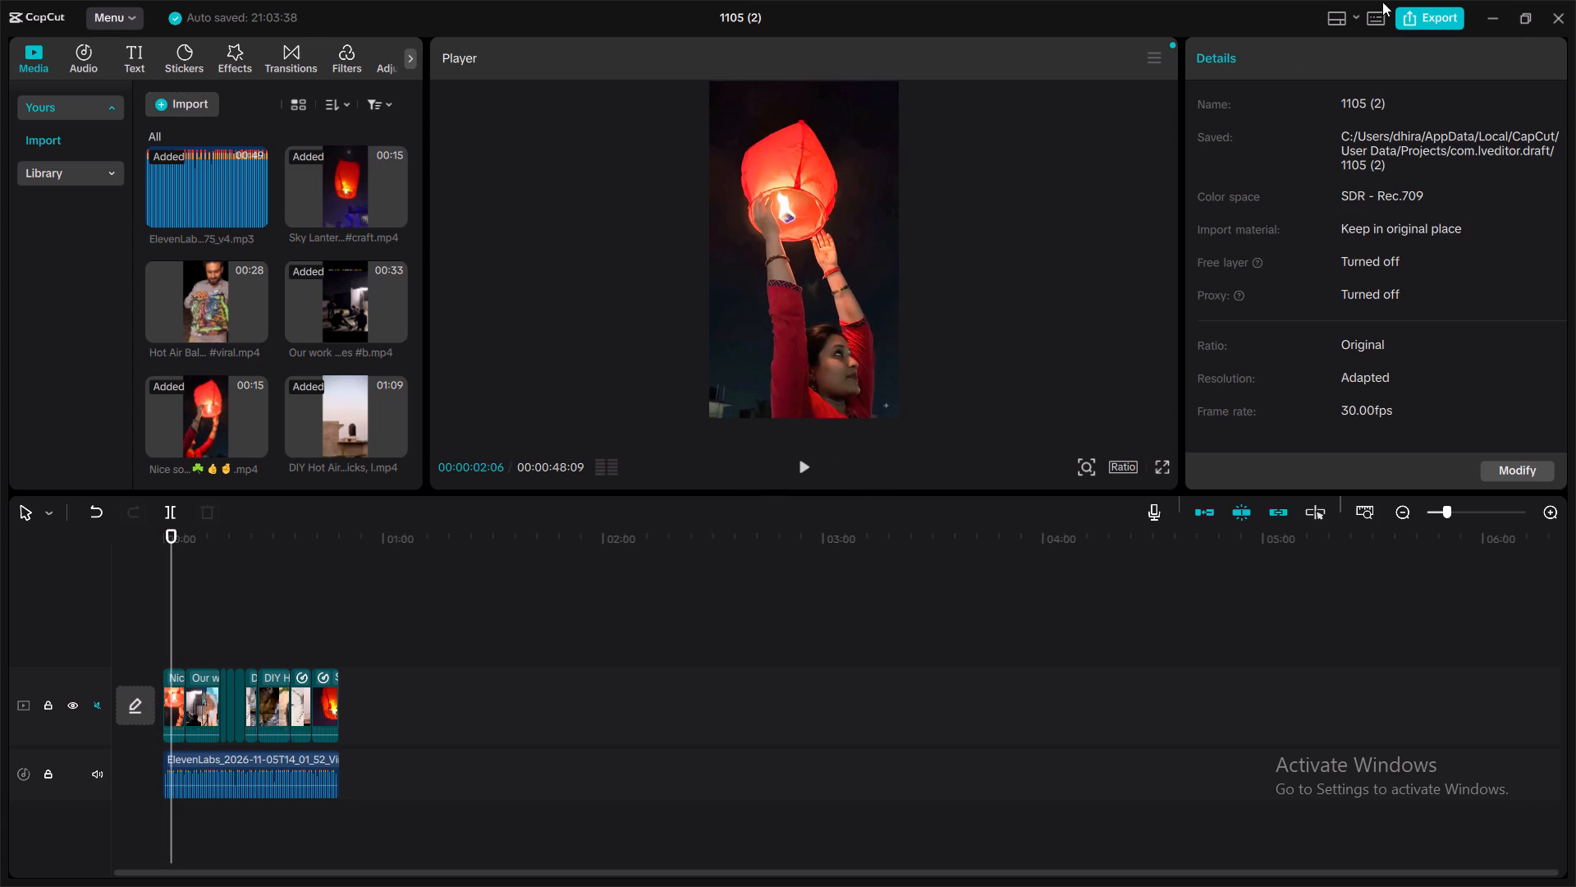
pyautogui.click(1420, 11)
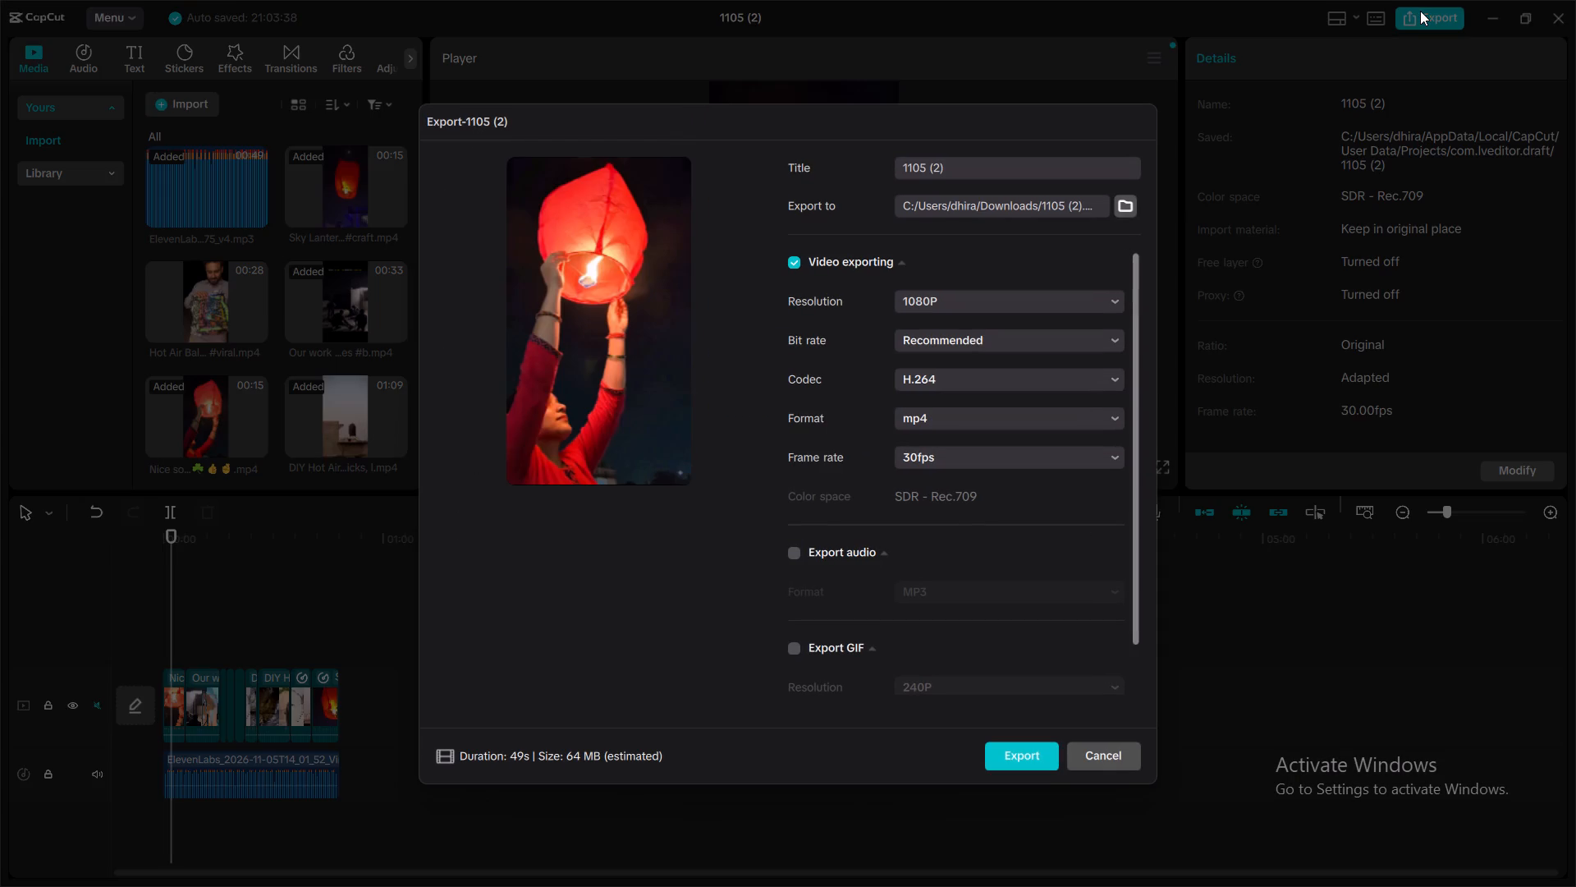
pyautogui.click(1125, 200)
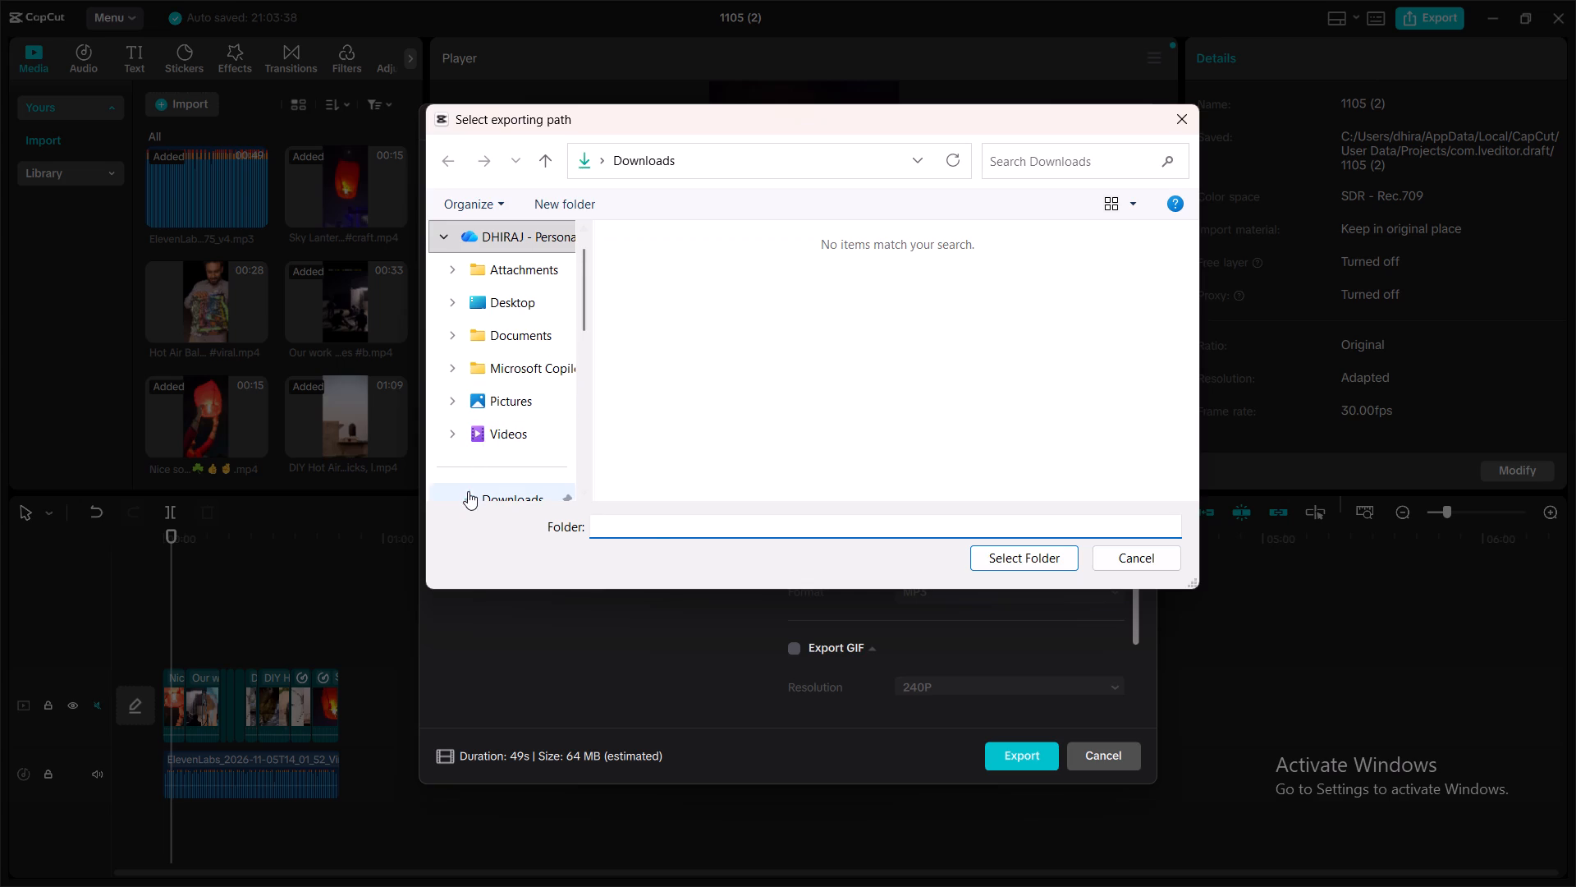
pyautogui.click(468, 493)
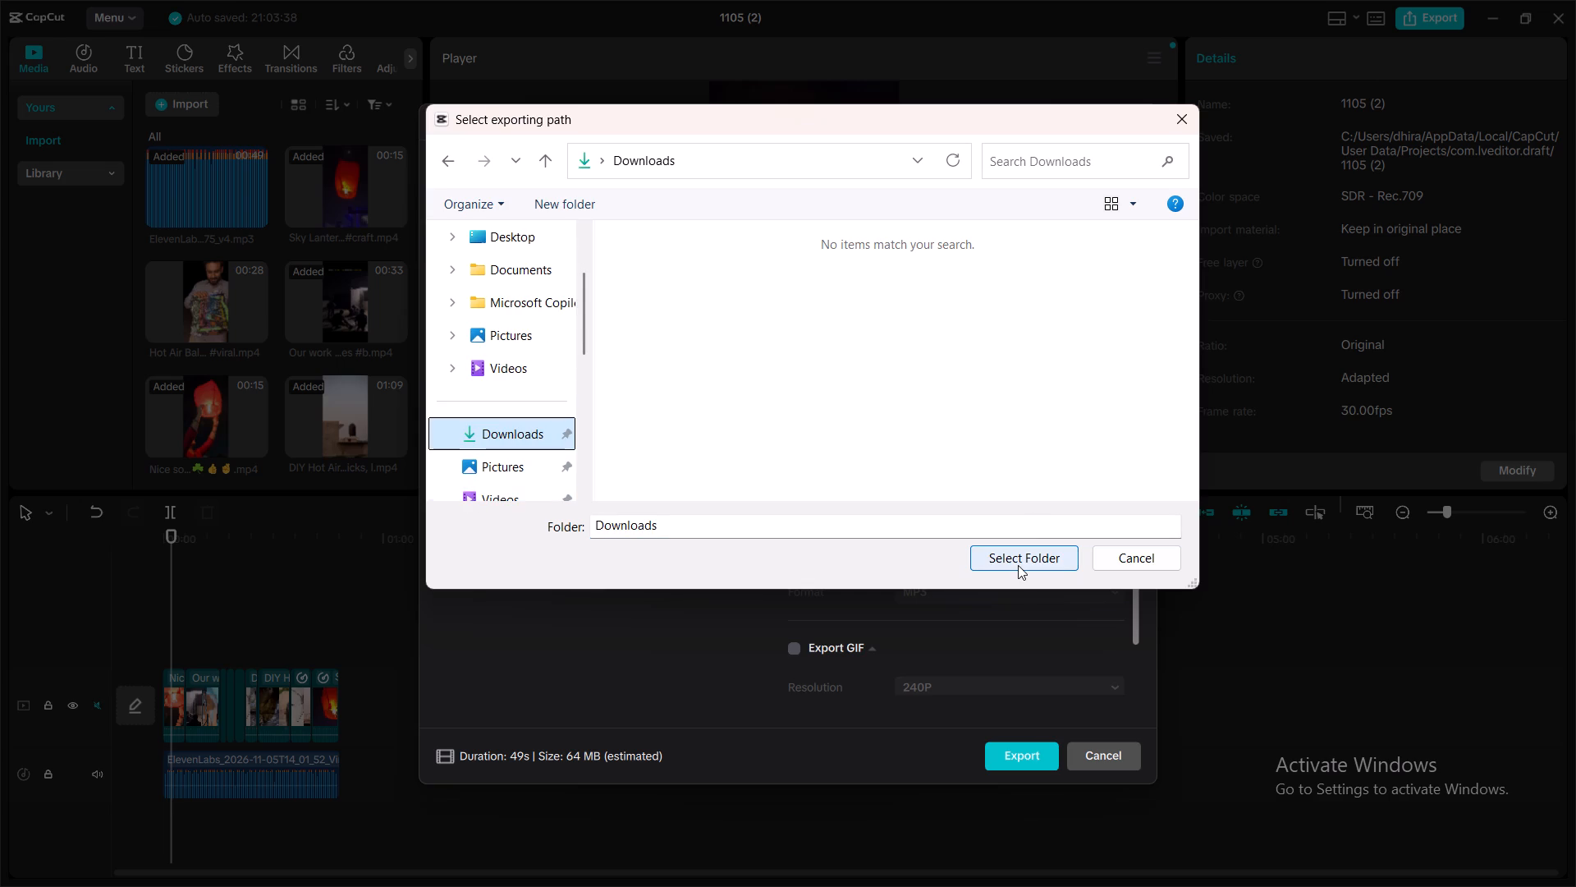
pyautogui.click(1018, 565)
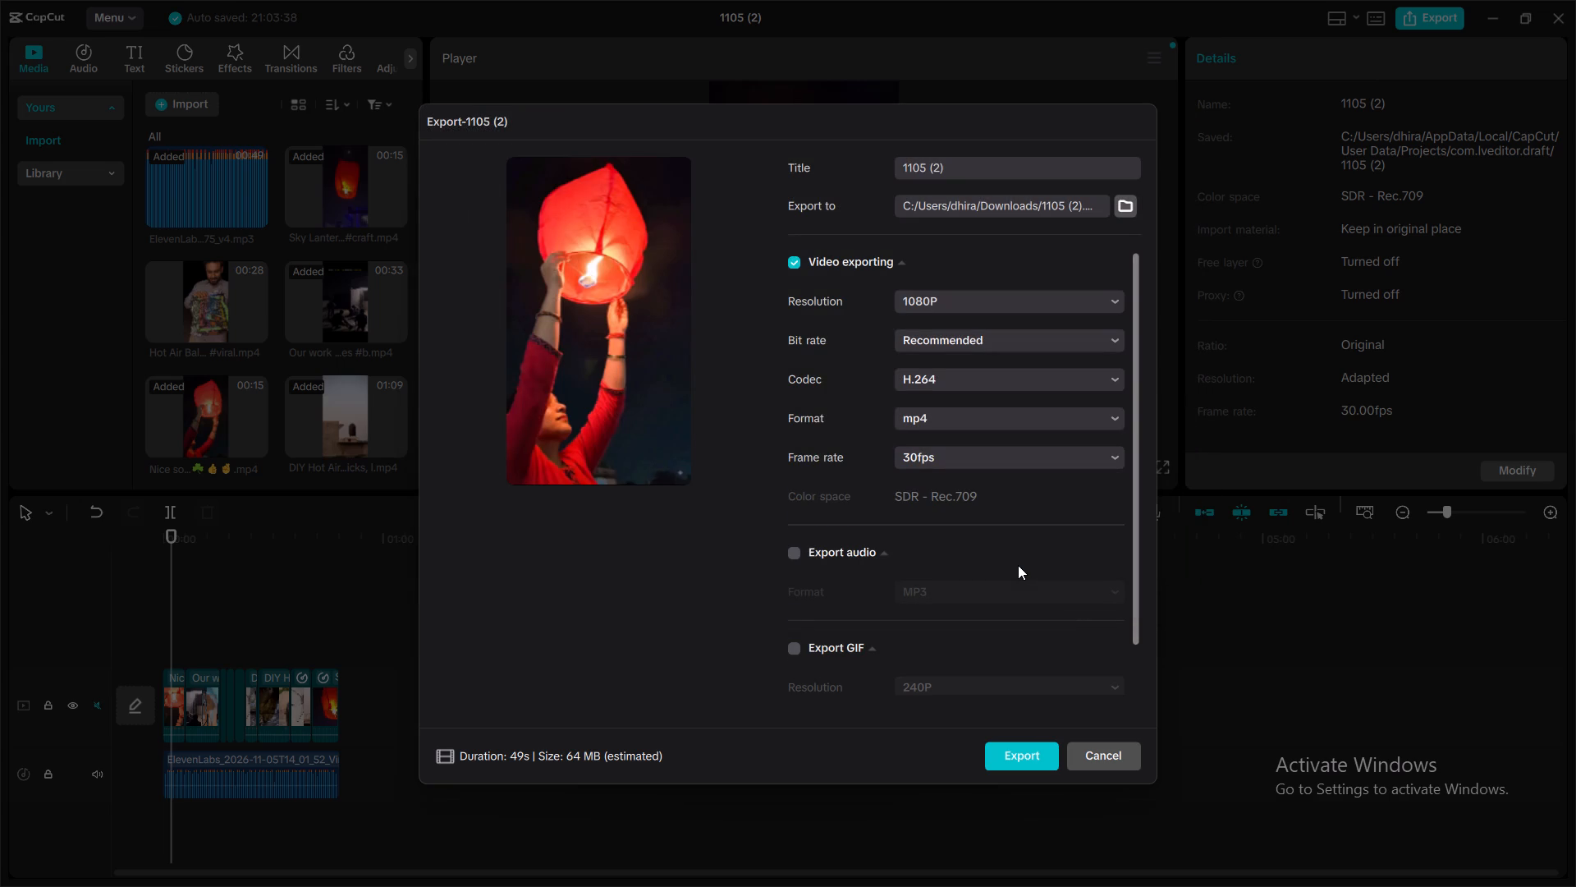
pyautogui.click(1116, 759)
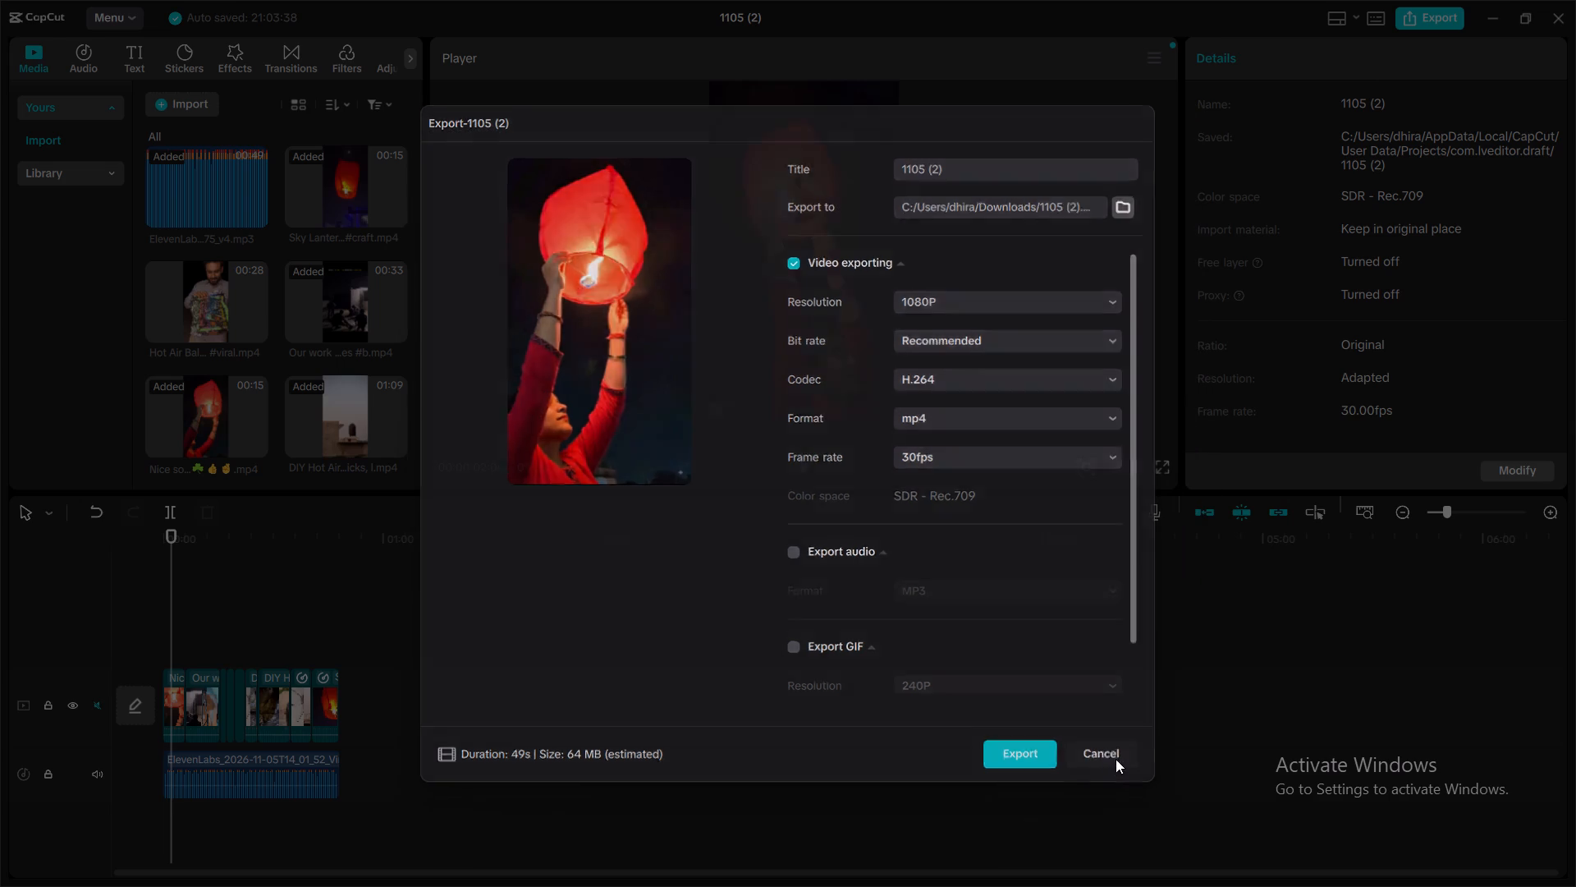
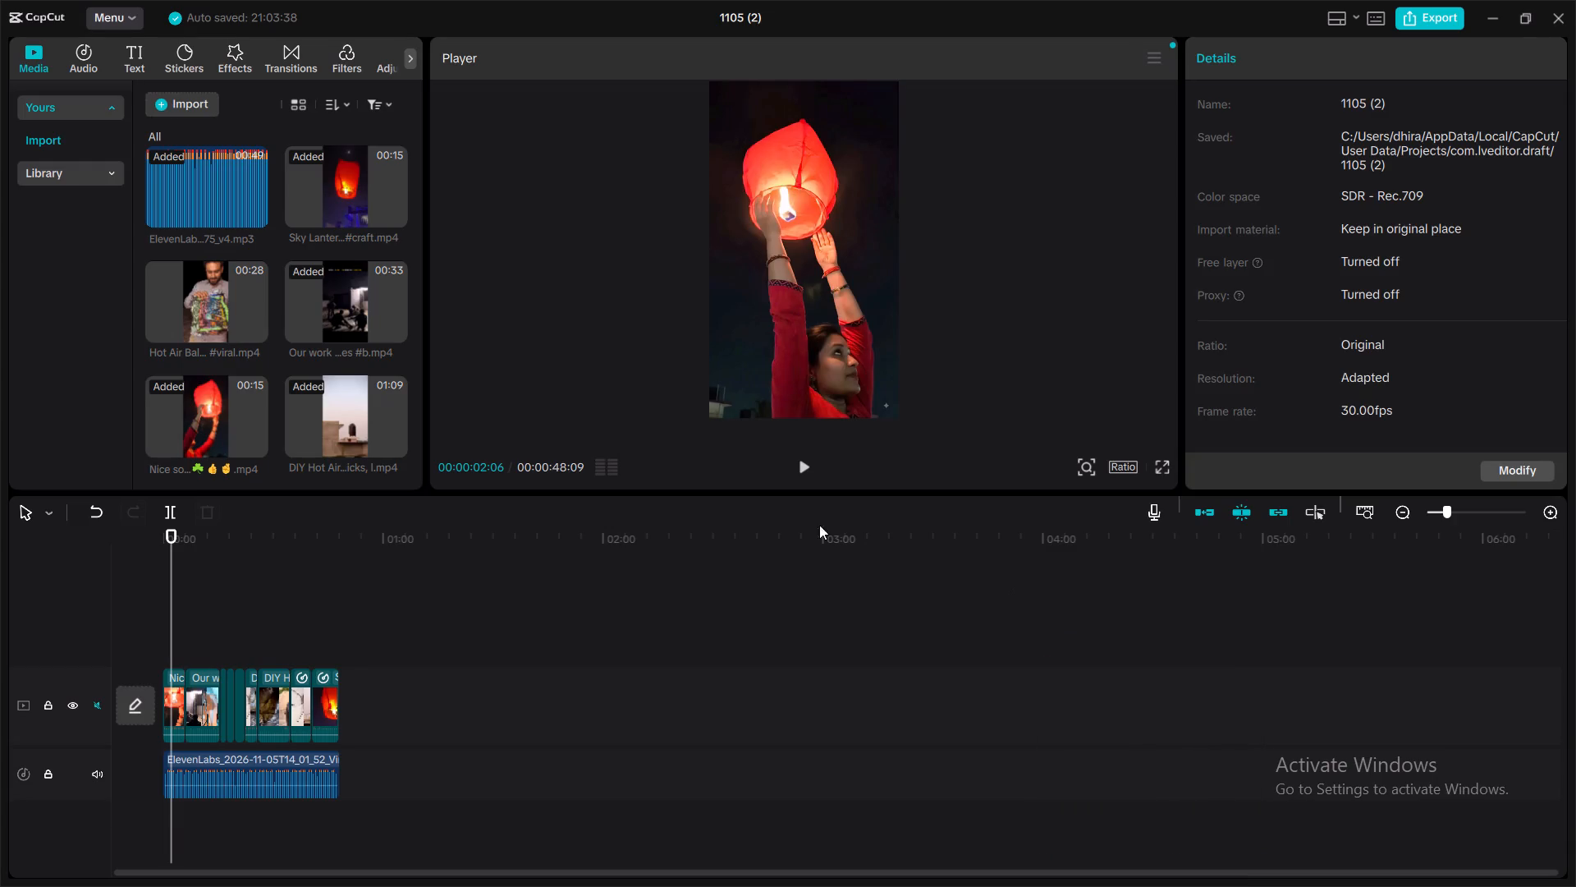
# Export the video as 1105 (2) to the Downloads folder at 1080P, H.264, mp4 and 30fps.
pyautogui.click(1415, 19)
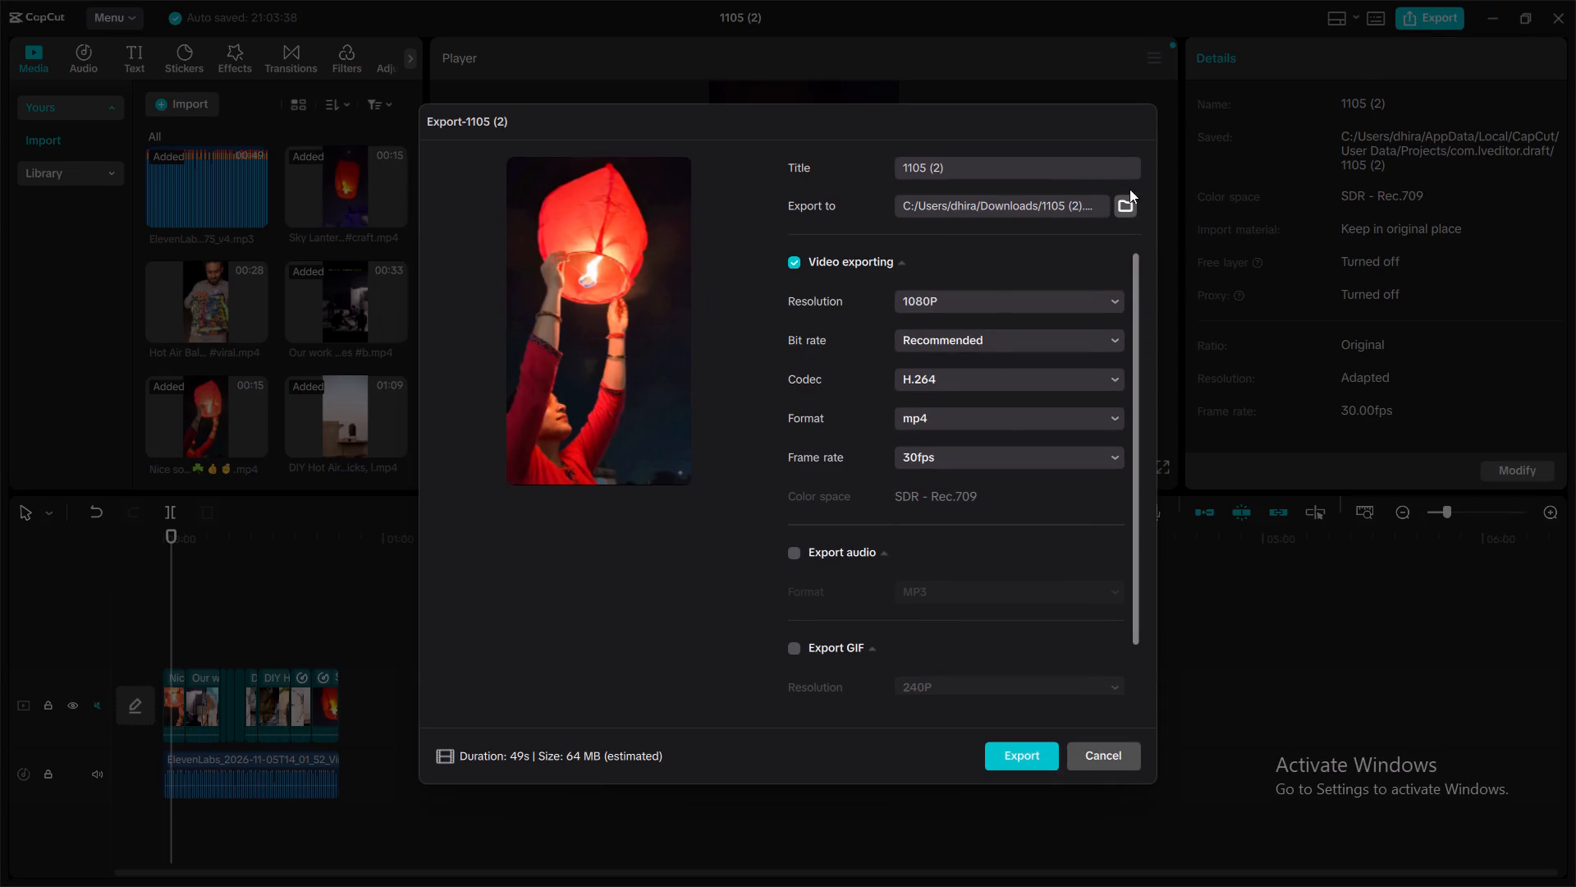
pyautogui.click(1128, 202)
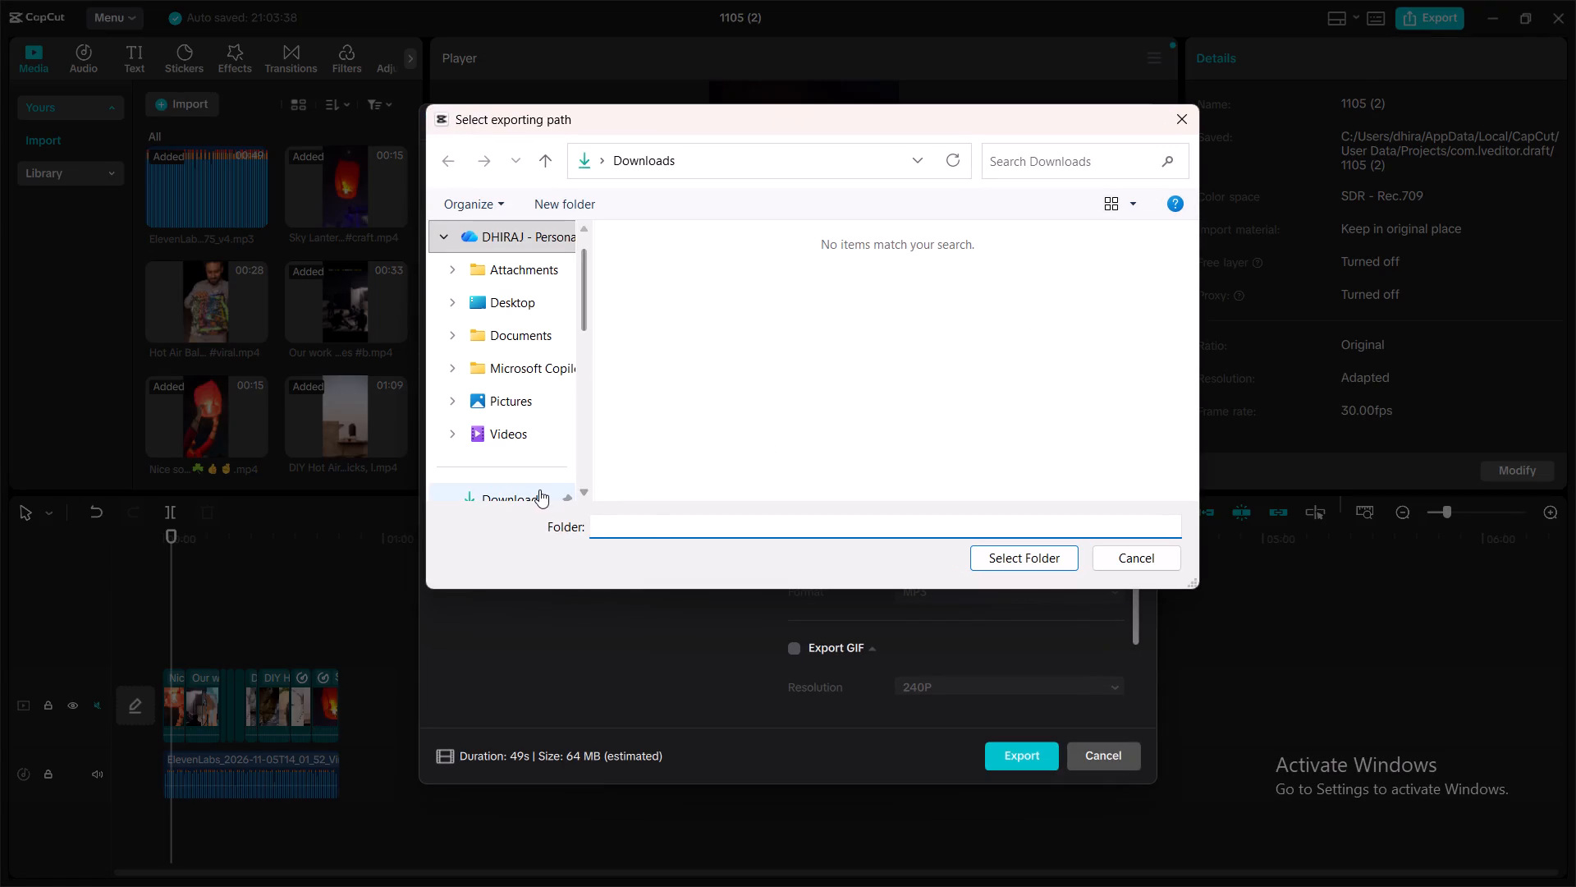
pyautogui.click(535, 489)
pyautogui.click(992, 549)
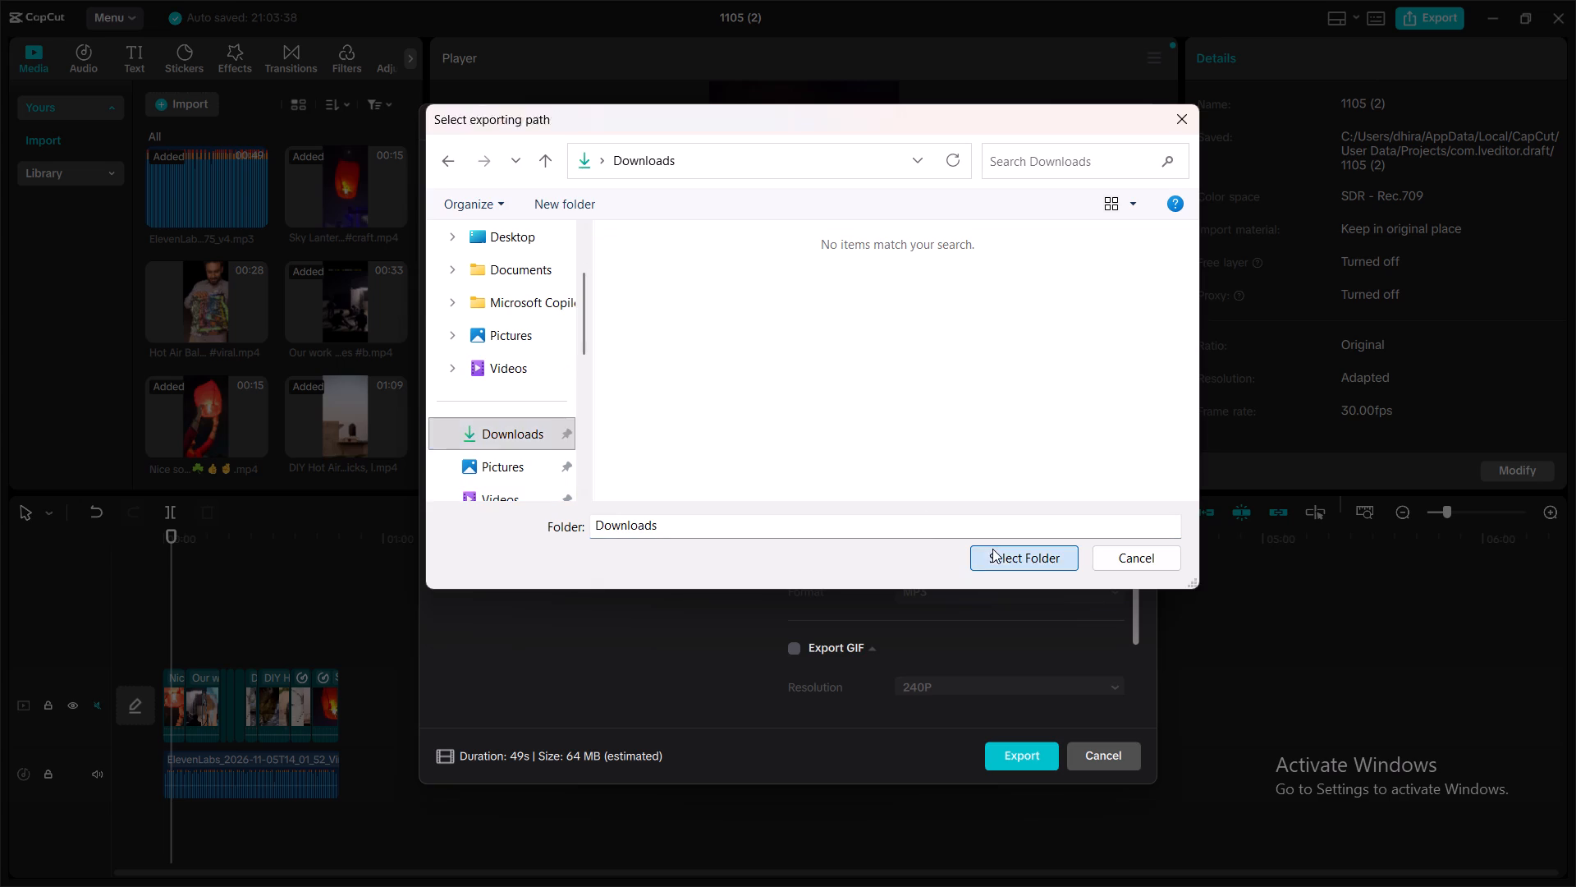
pyautogui.click(1024, 751)
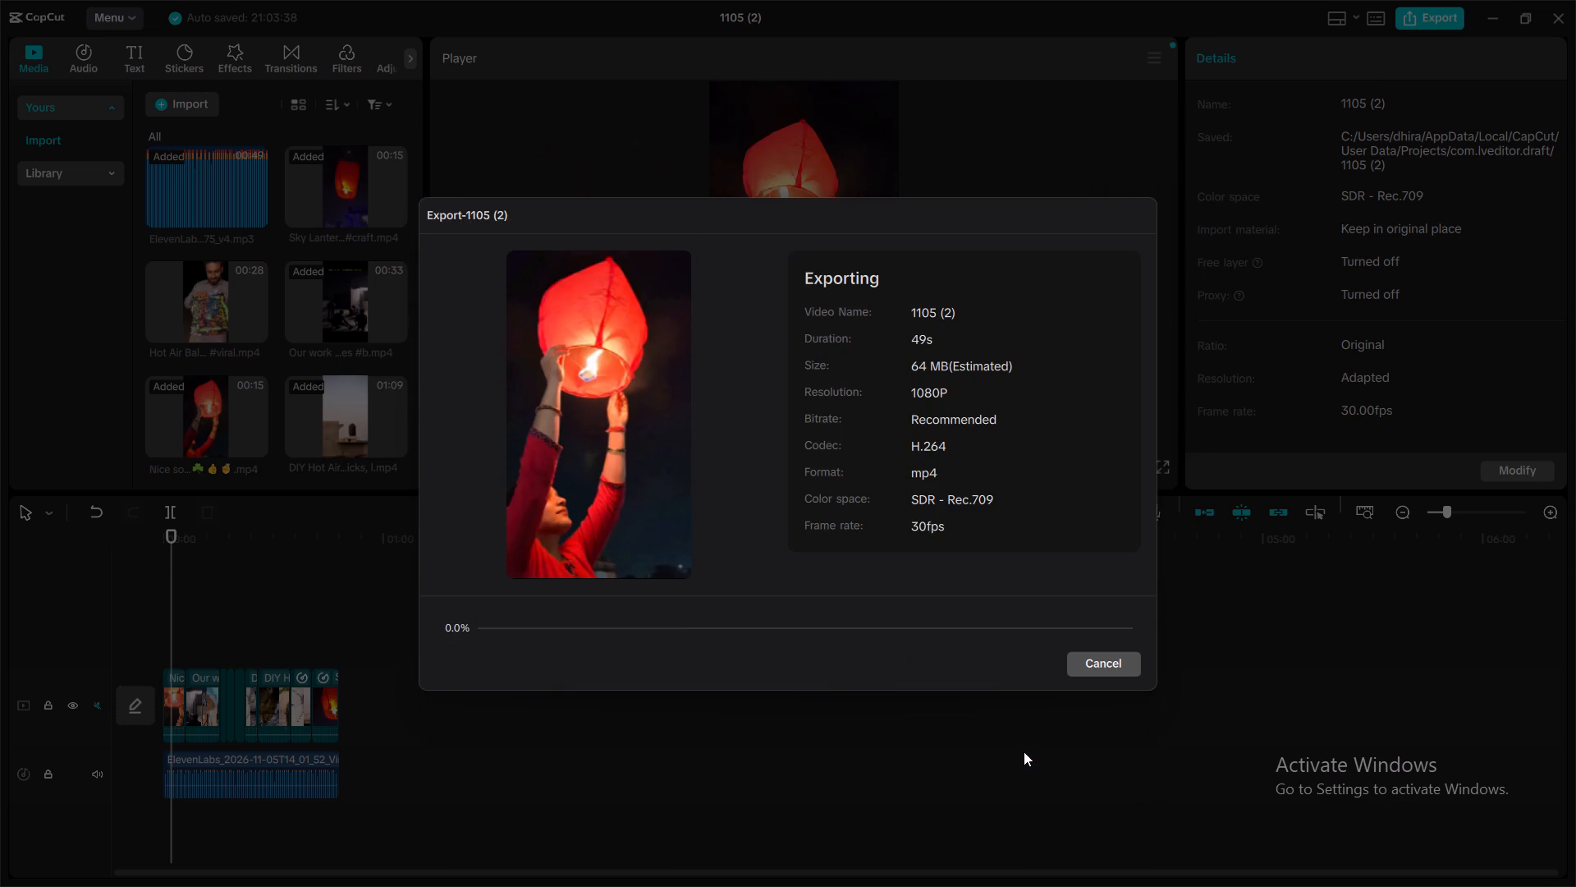
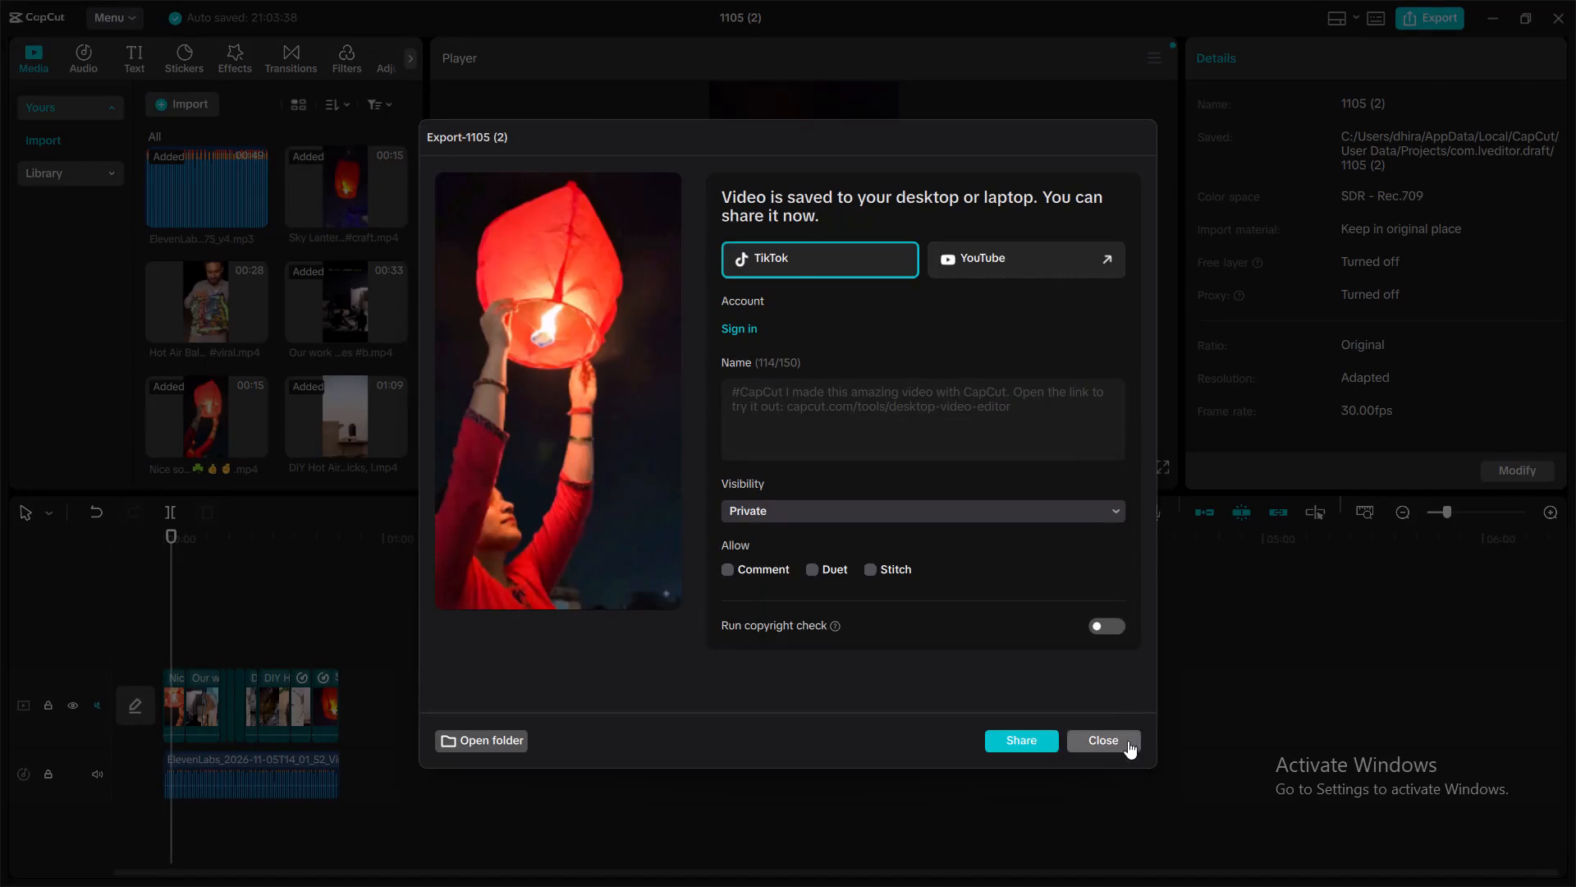
# Dismiss the export summary without sharing the video and return to the editing timeline.
pyautogui.click(1128, 741)
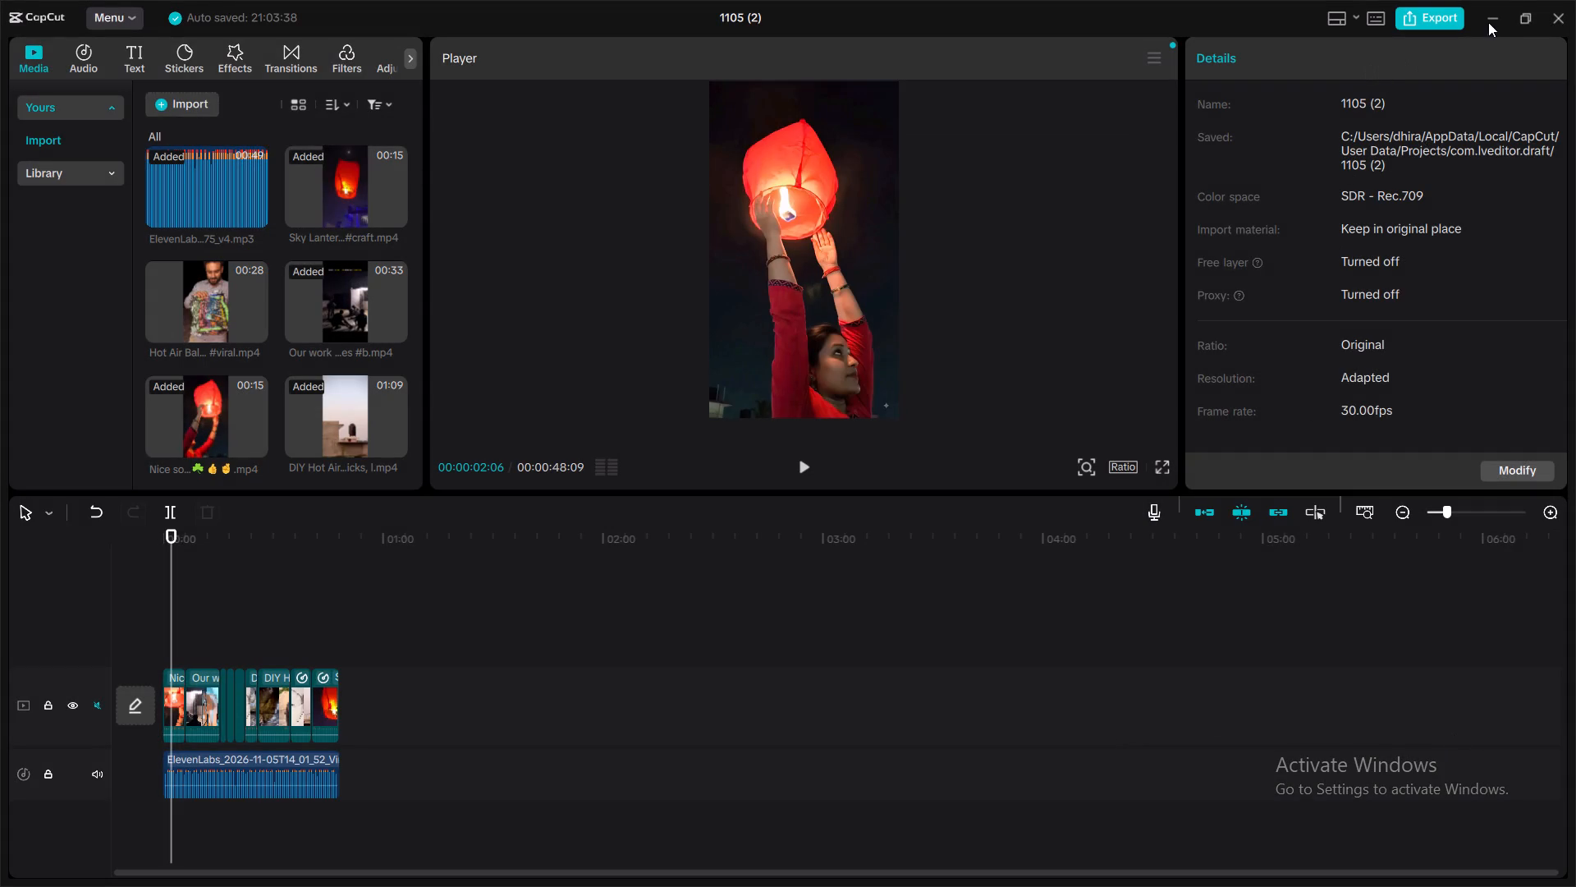